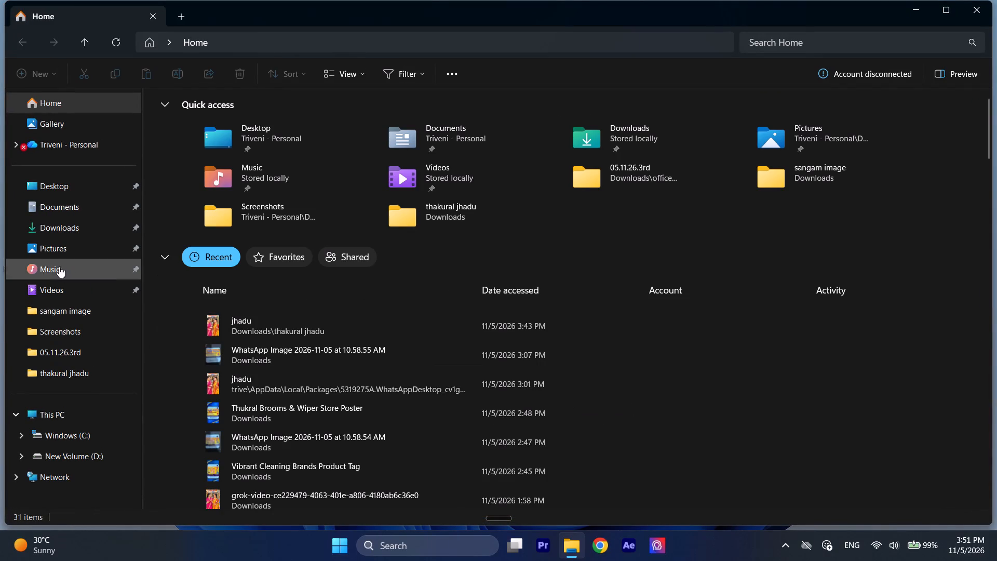
# Open the letter head folder inside Downloads > desh inside.
pyautogui.click(60, 230)
pyautogui.scroll(-2, 738, 410)
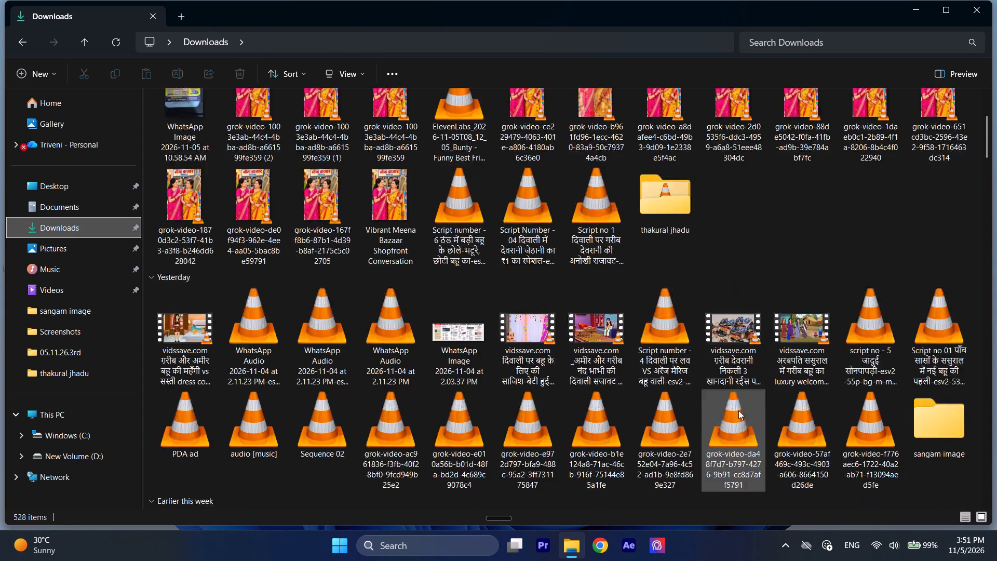
pyautogui.scroll(1, 738, 410)
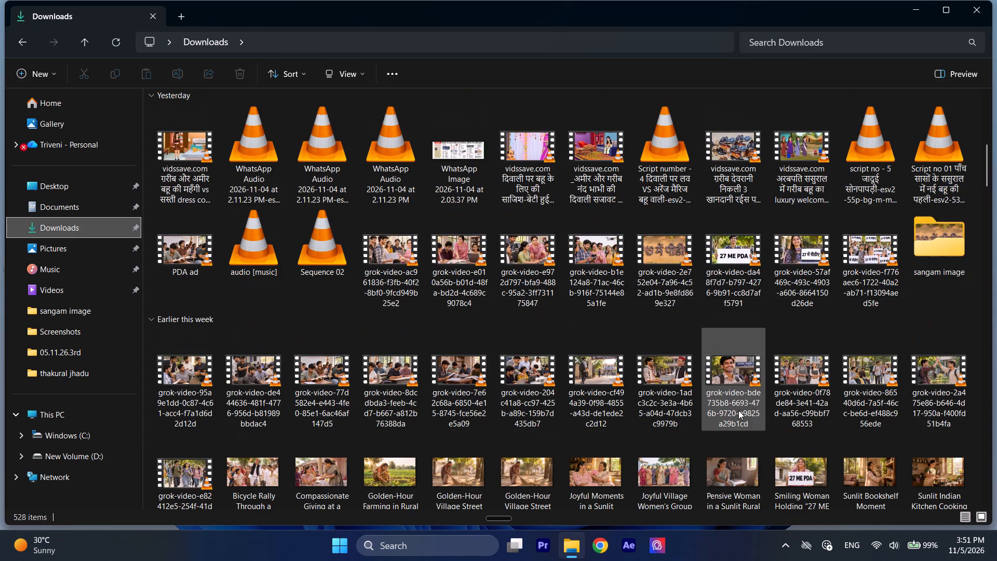
pyautogui.scroll(-6, 738, 410)
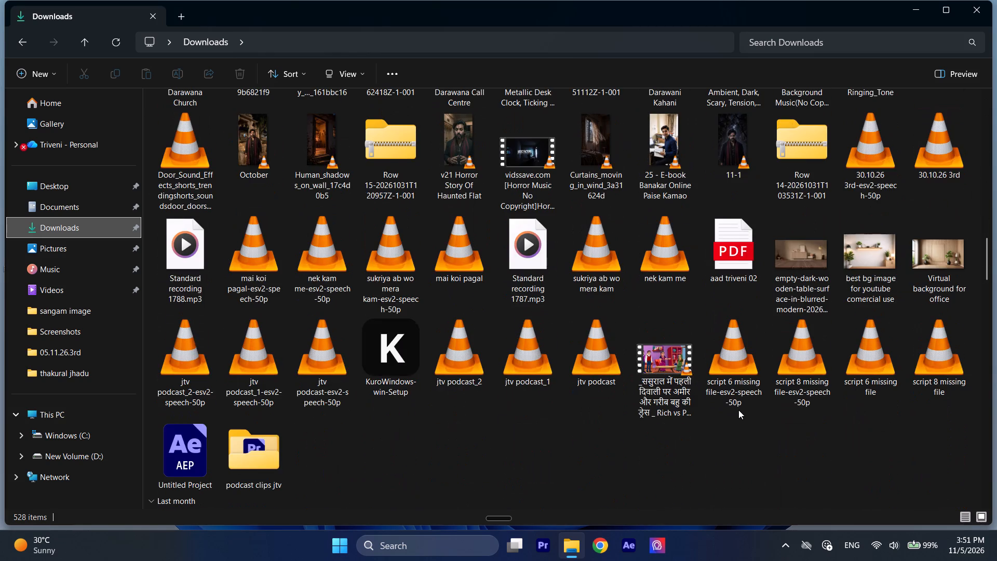
pyautogui.scroll(-2, 738, 410)
pyautogui.doubleClick(468, 435)
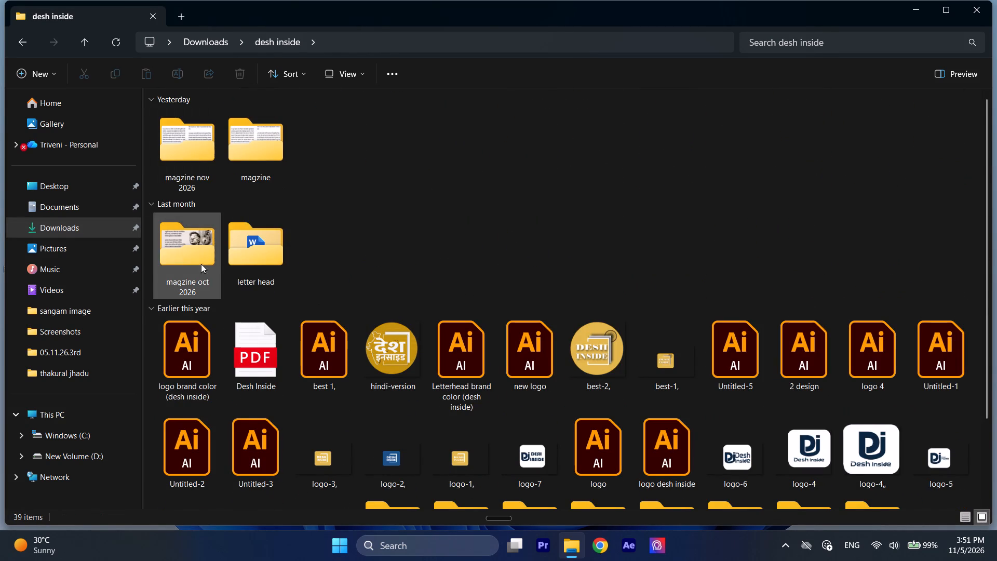
pyautogui.doubleClick(266, 254)
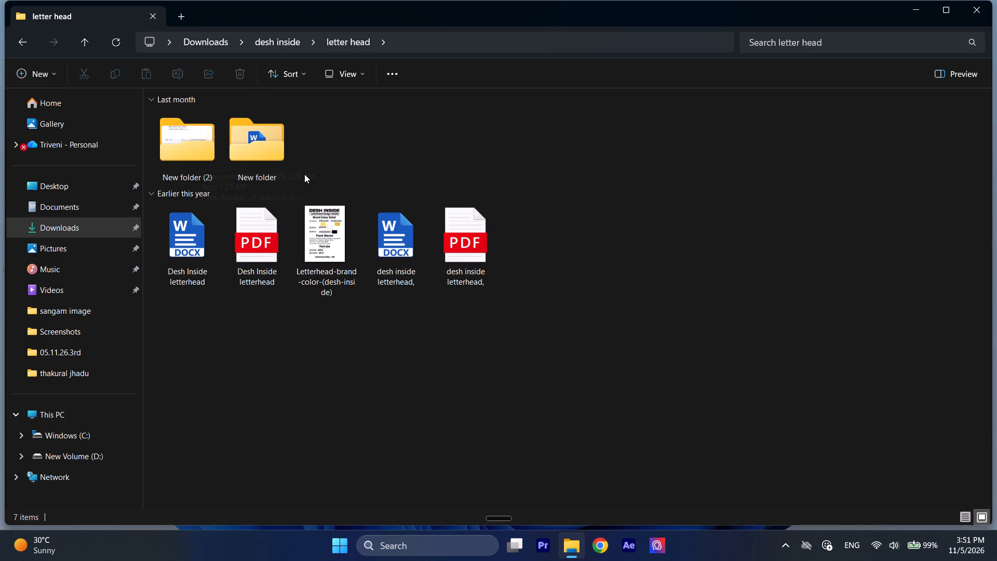
# Review the Dark Green Creative Company Letterhead PDF in New folder from header to footer, closing the viewer when done.
pyautogui.doubleClick(254, 152)
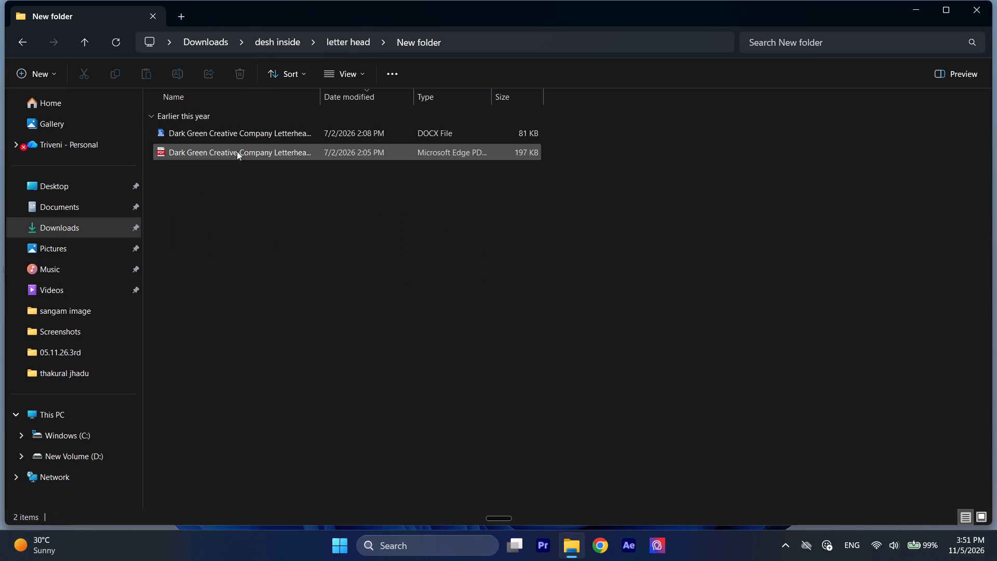
pyautogui.doubleClick(237, 151)
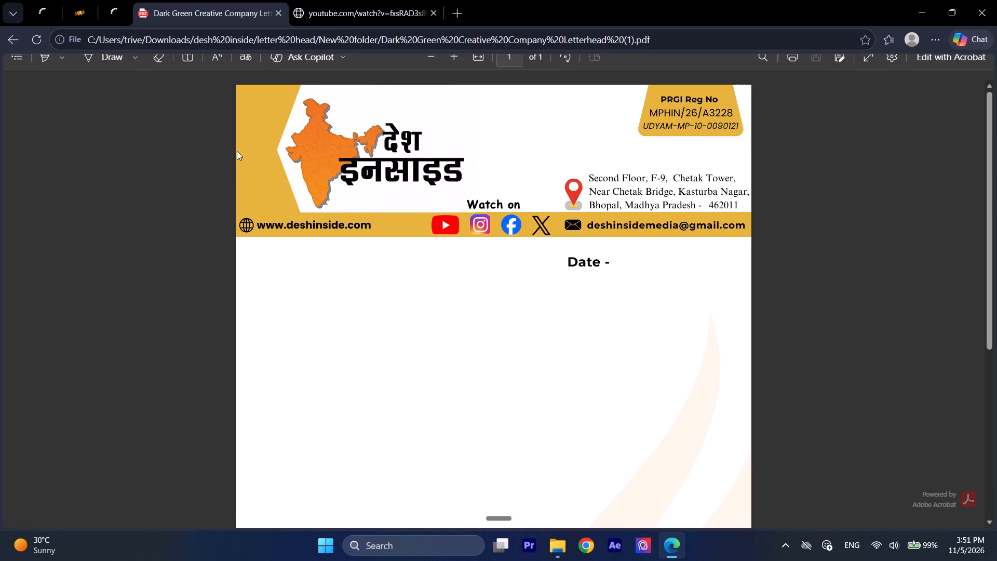
pyautogui.scroll(-8, 537, 283)
pyautogui.scroll(4, 541, 287)
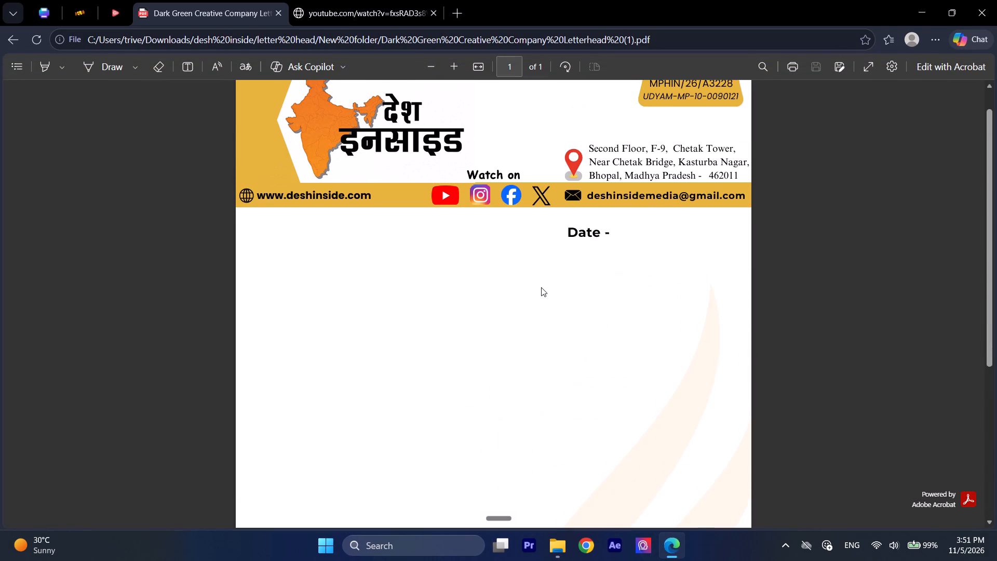
pyautogui.scroll(2, 541, 287)
pyautogui.click(987, 0)
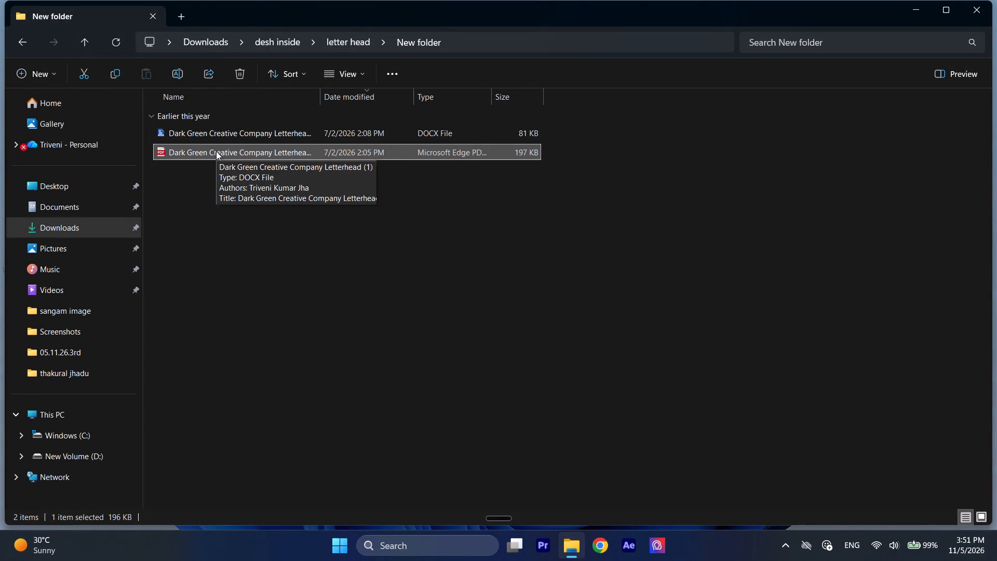
pyautogui.doubleClick(216, 151)
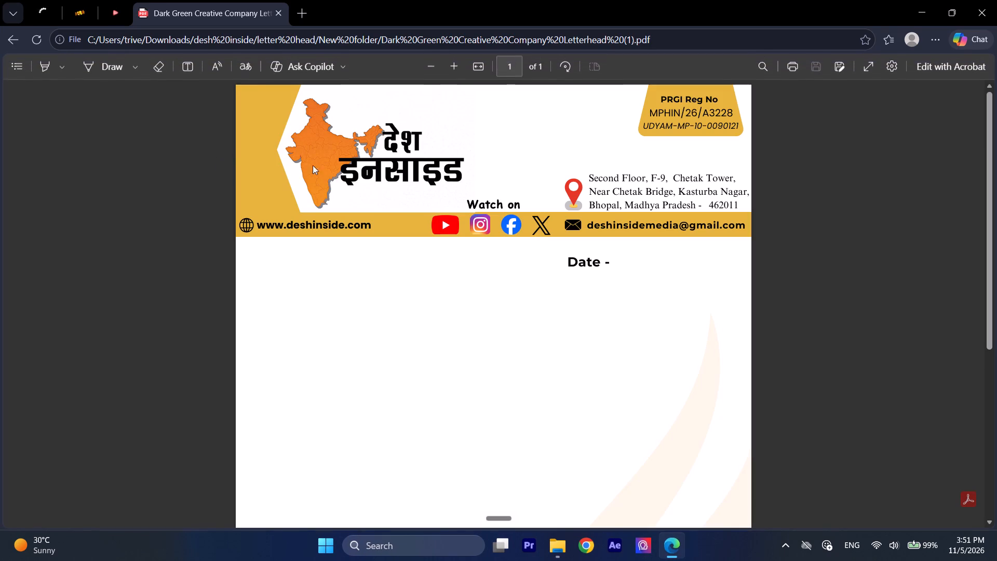
pyautogui.scroll(-7, 829, 286)
pyautogui.scroll(3, 829, 286)
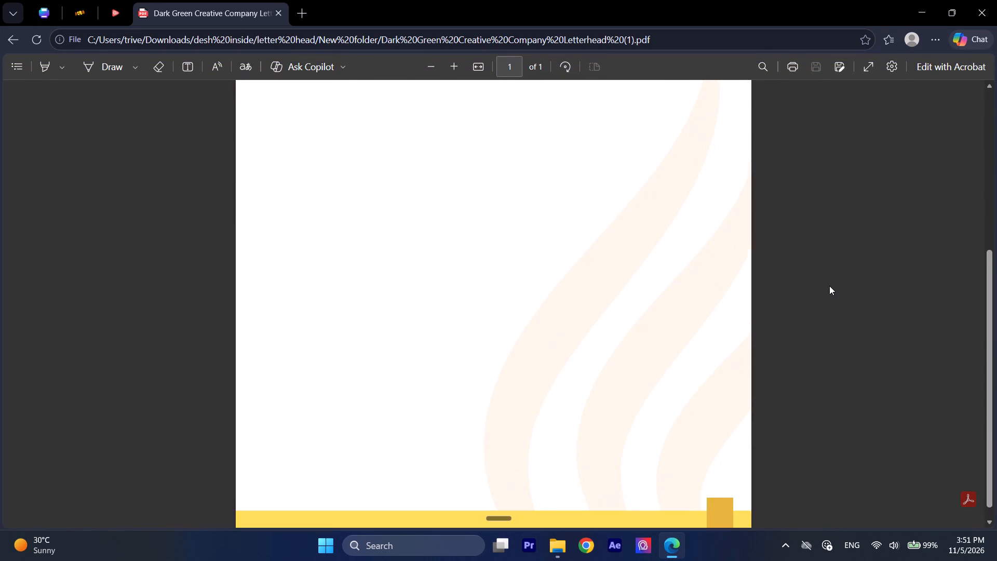
pyautogui.scroll(4, 829, 286)
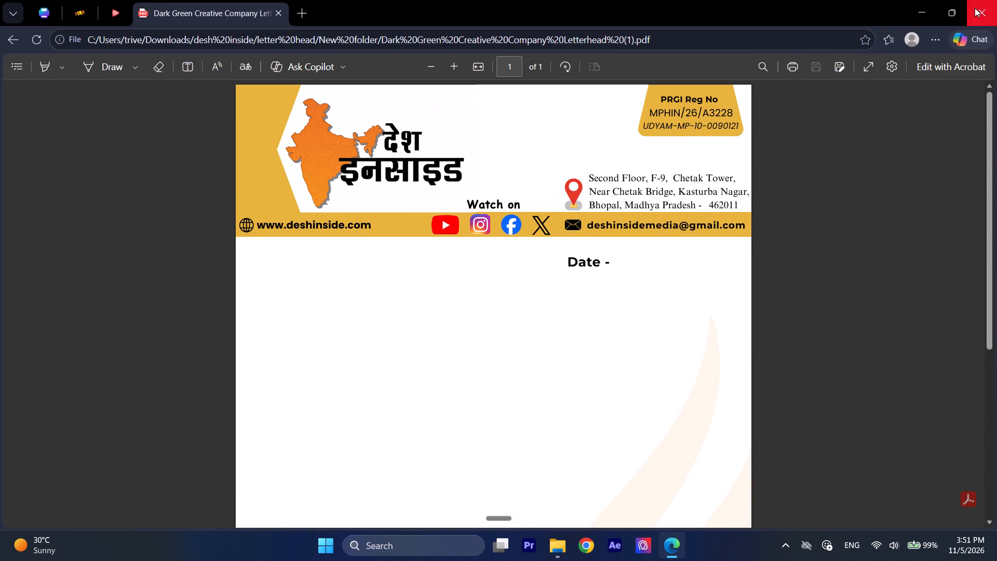
pyautogui.click(975, 8)
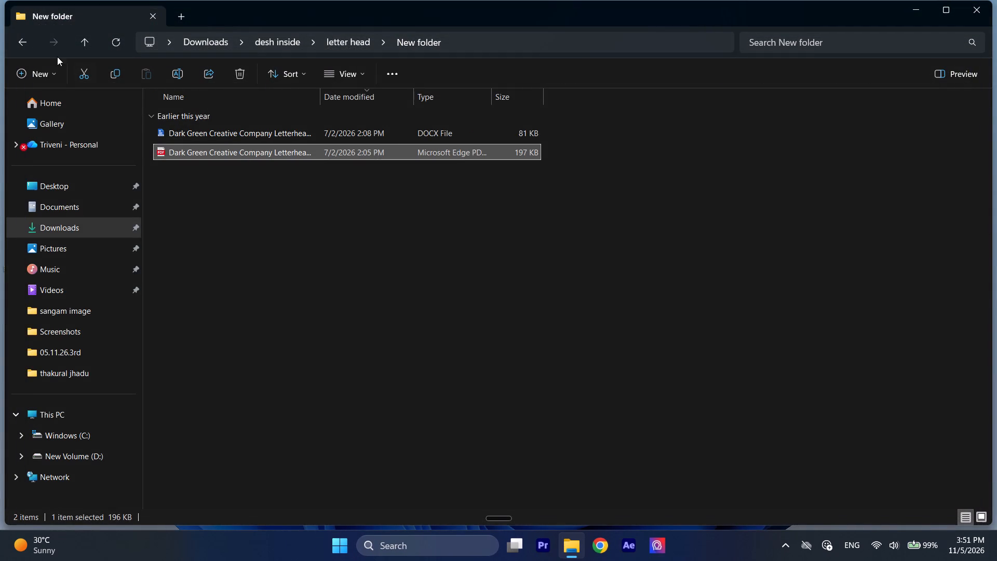
# Return to the letter head folder and open New folder (2).
pyautogui.click(81, 39)
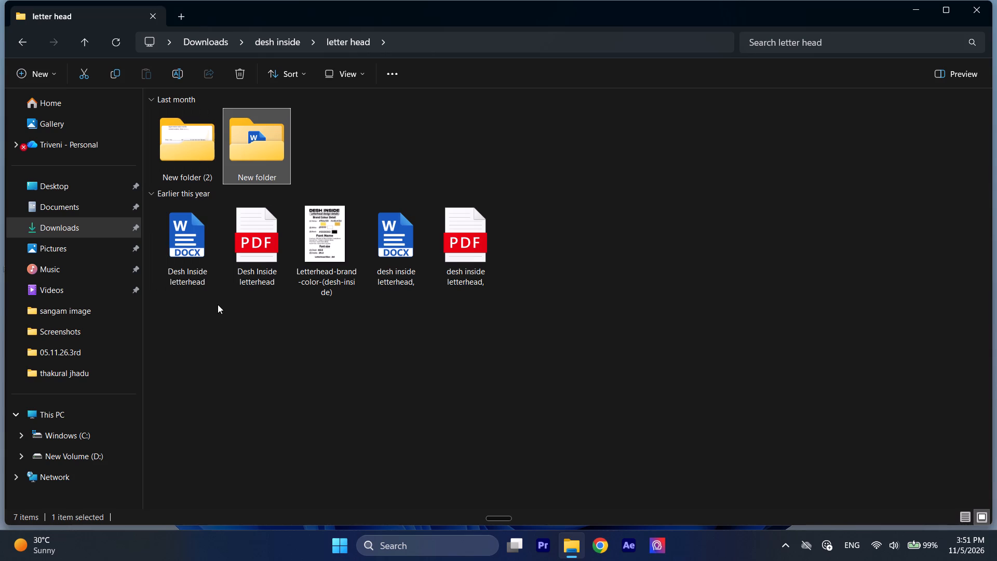
pyautogui.doubleClick(184, 159)
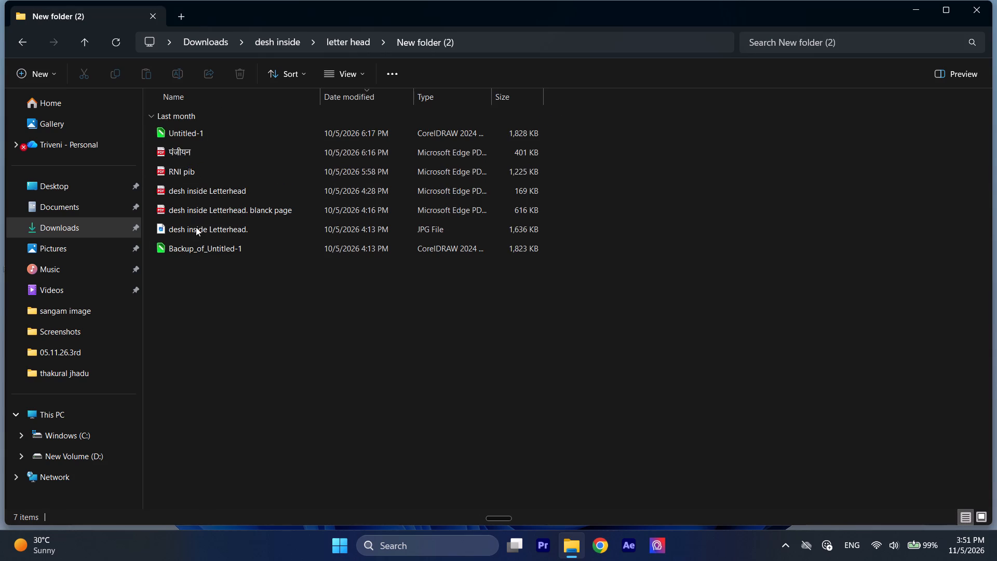
# Review the desh inside Letterhead PDF and the desh inside Letterhead. blanck page PDF, closing each one after viewing.
pyautogui.doubleClick(201, 193)
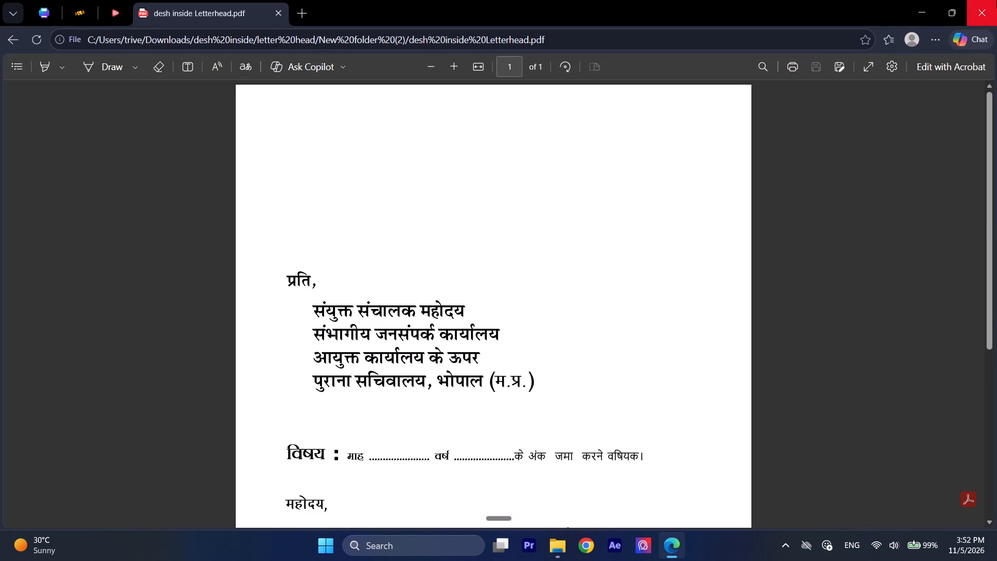
pyautogui.click(996, 0)
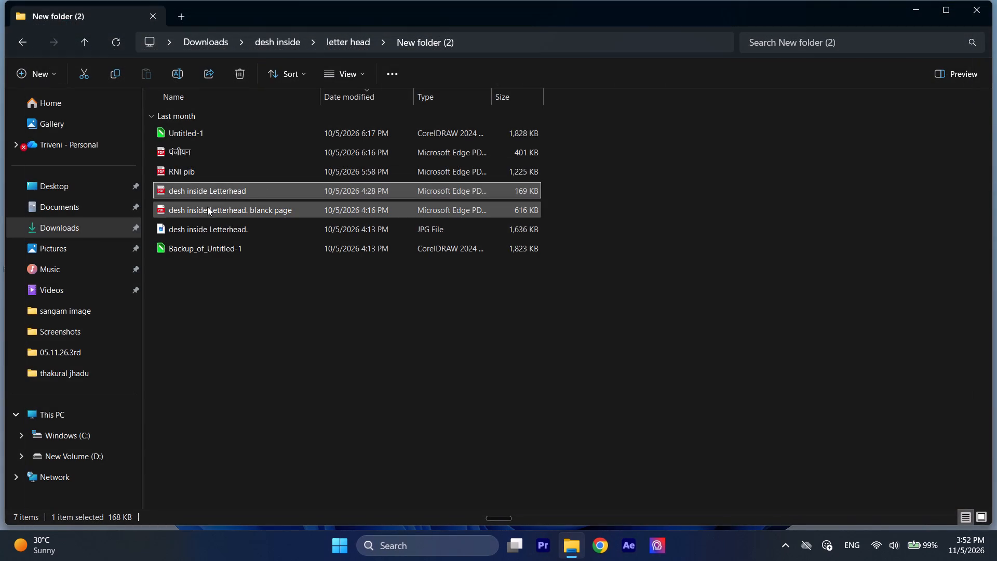
pyautogui.doubleClick(206, 208)
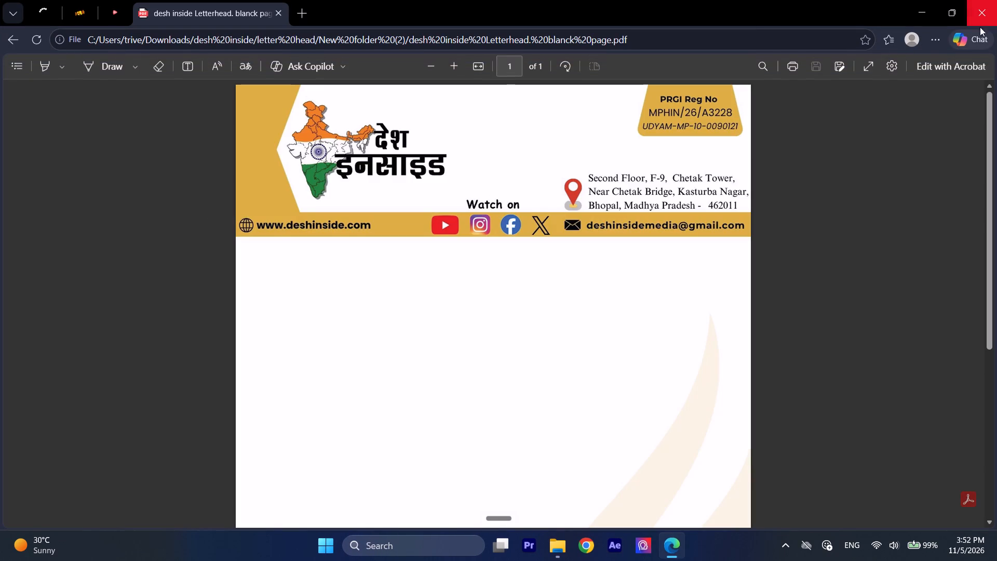
pyautogui.scroll(-8, 494, 274)
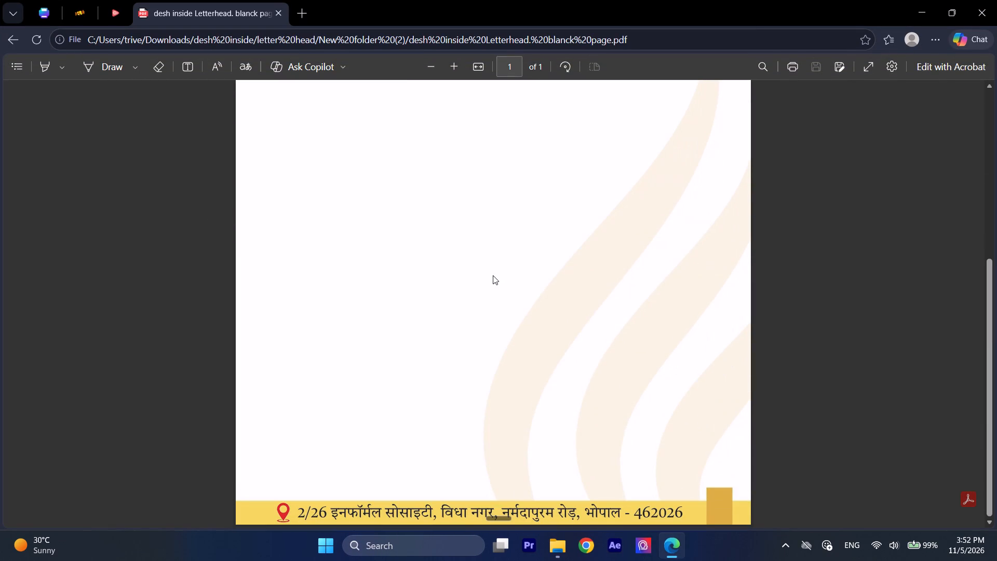
pyautogui.scroll(-2, 493, 275)
pyautogui.scroll(5, 493, 276)
pyautogui.scroll(-5, 493, 276)
pyautogui.scroll(6, 493, 276)
pyautogui.click(988, 15)
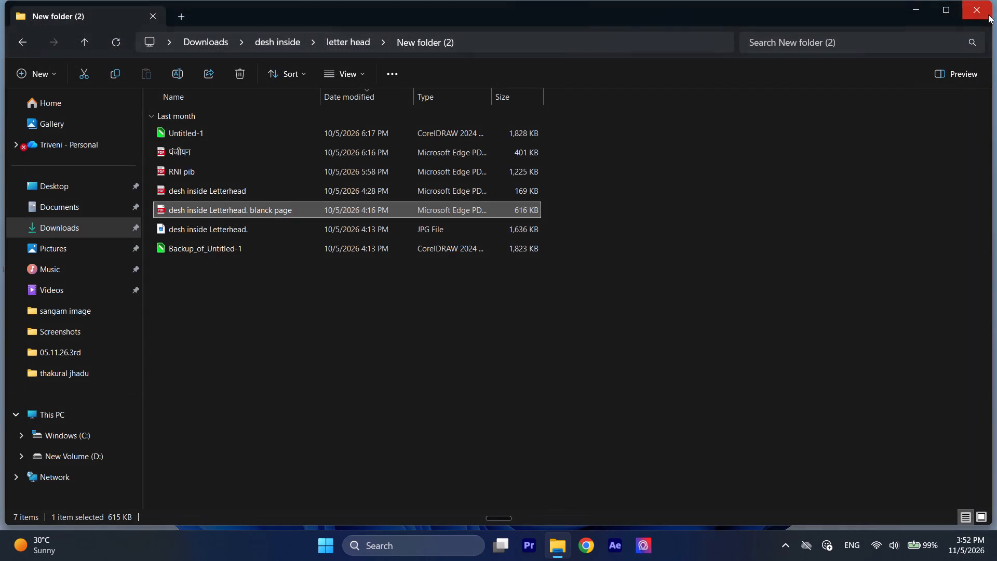
# Open the Backup_of_Untitled-1 drawing in CorelDRAW.
pyautogui.doubleClick(193, 251)
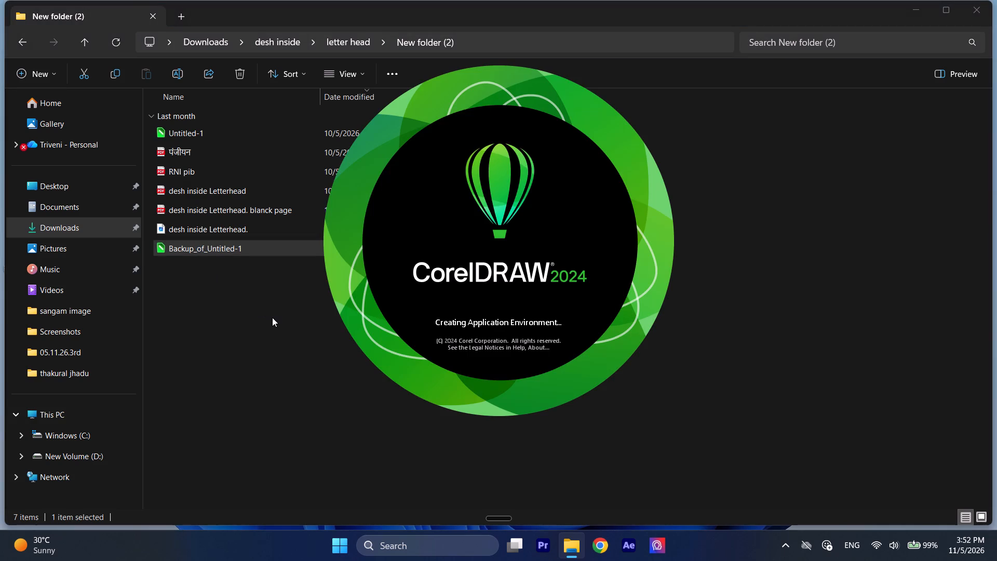
# Recheck the desh inside Letterhead. blanck page PDF from header to footer and close it.
pyautogui.doubleClick(224, 210)
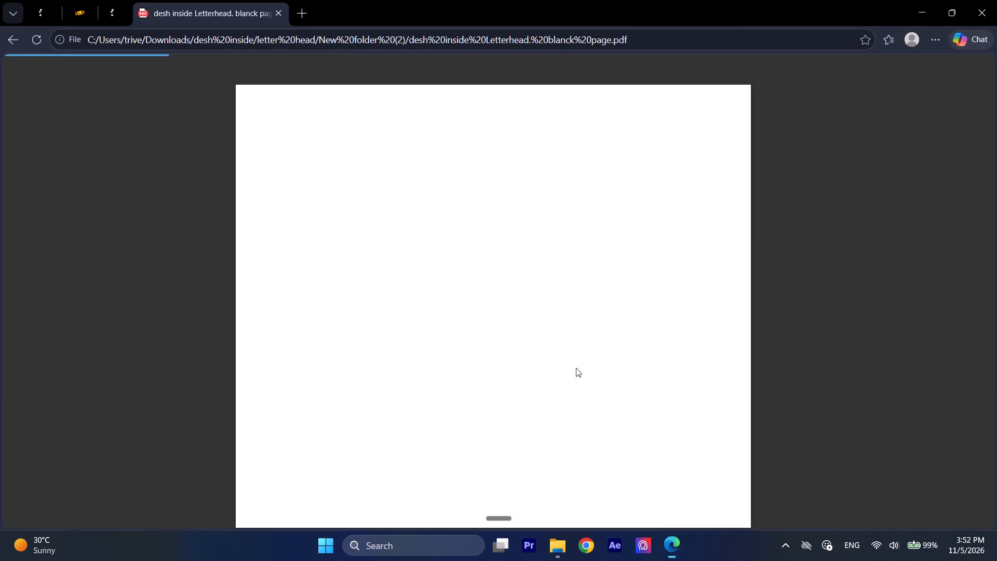
pyautogui.scroll(-3, 536, 349)
pyautogui.scroll(6, 536, 349)
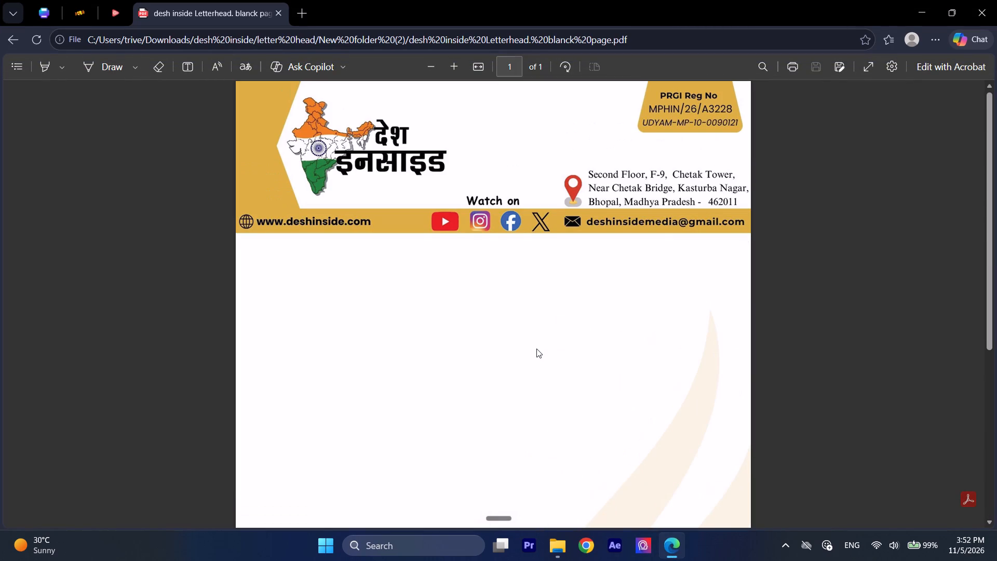
pyautogui.scroll(-8, 543, 342)
pyautogui.click(993, 16)
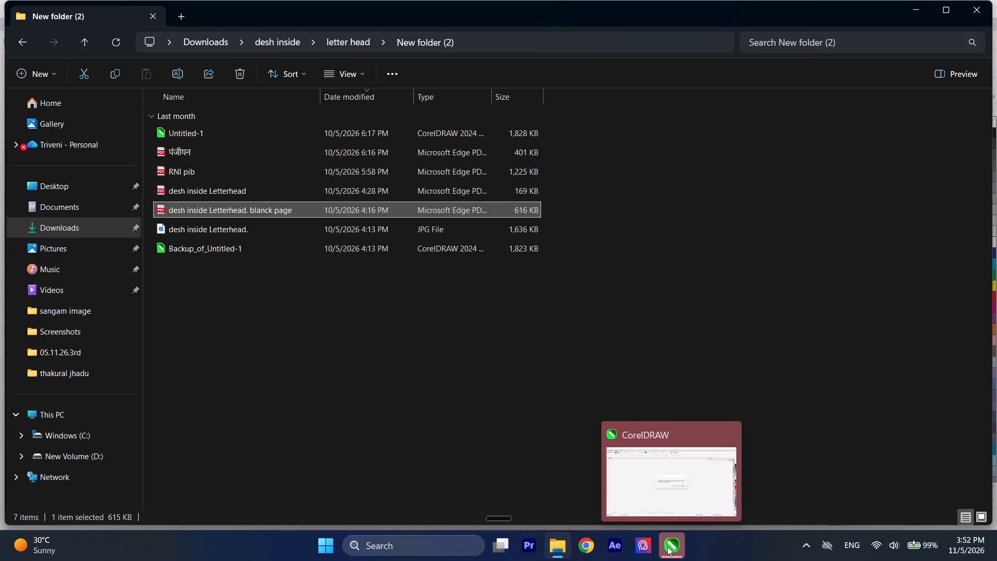
# Switch to CorelDRAW and dismiss the offer to open the Auto-Backup files.
pyautogui.click(667, 547)
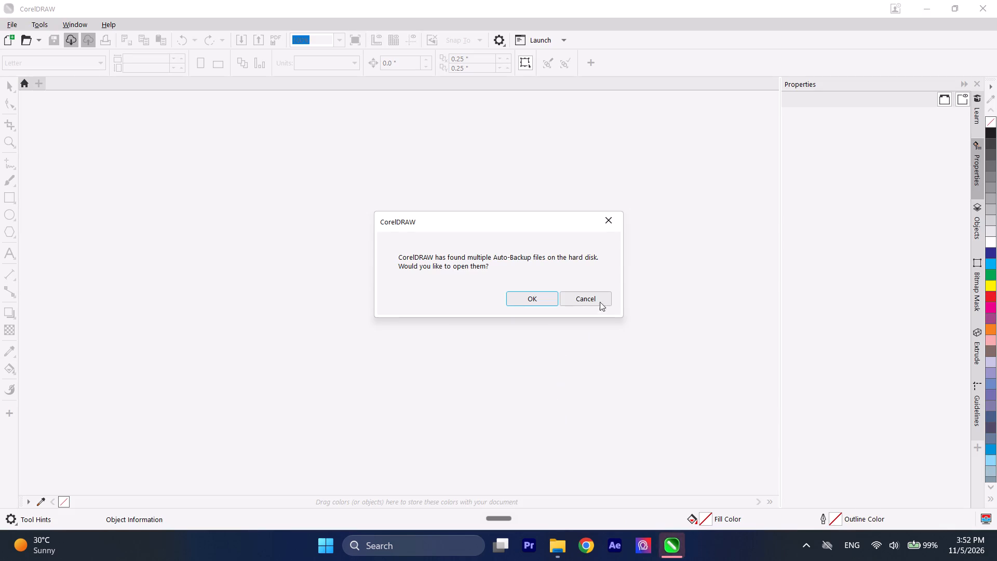
pyautogui.click(608, 219)
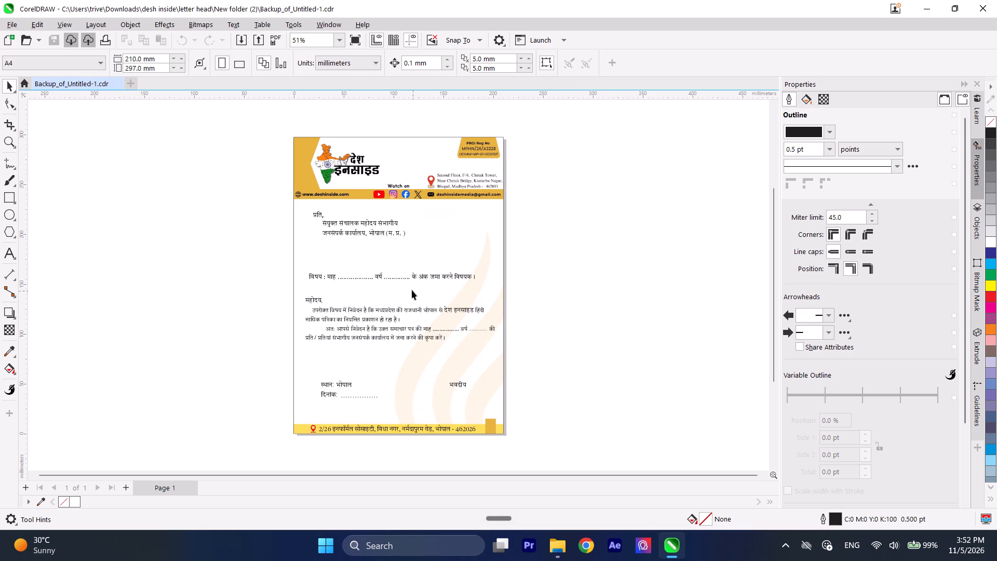
# Examine the letterhead page in Backup_of_Untitled-1, including its header, Hindi letter text and footer address.
pyautogui.scroll(2, 370, 331)
pyautogui.scroll(-2, 372, 365)
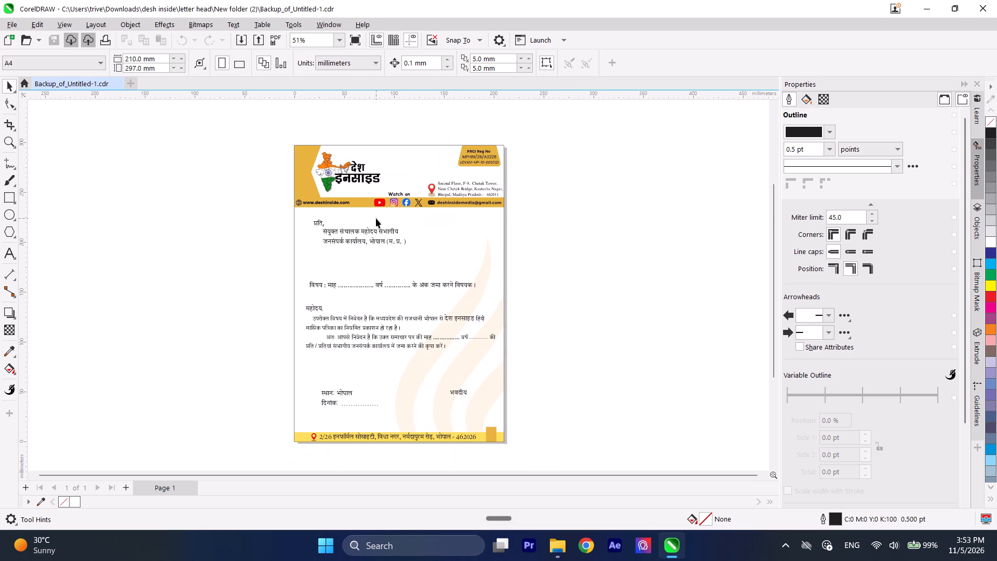
pyautogui.scroll(2, 376, 218)
pyautogui.scroll(-1, 382, 197)
pyautogui.scroll(1, 394, 300)
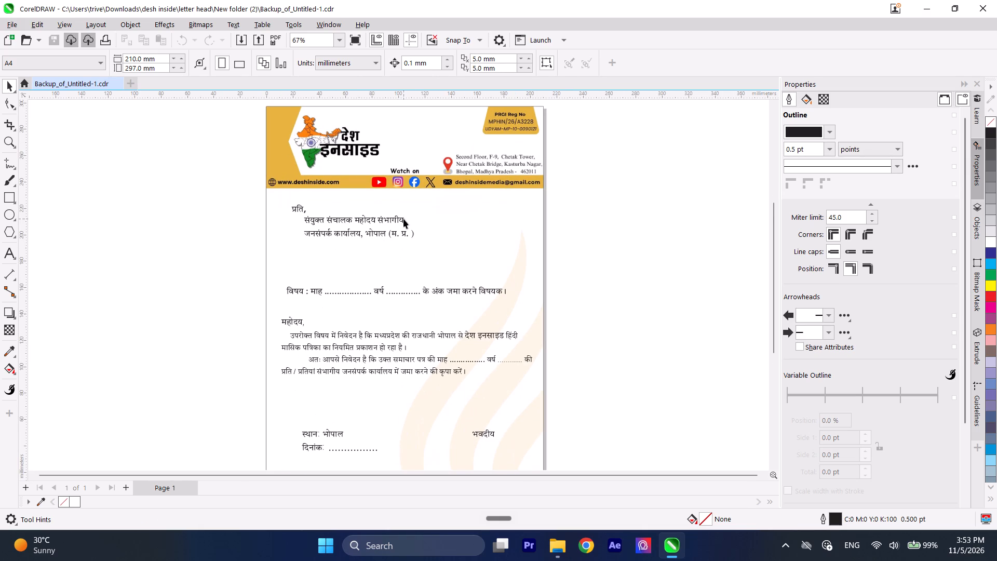
pyautogui.scroll(-1, 403, 221)
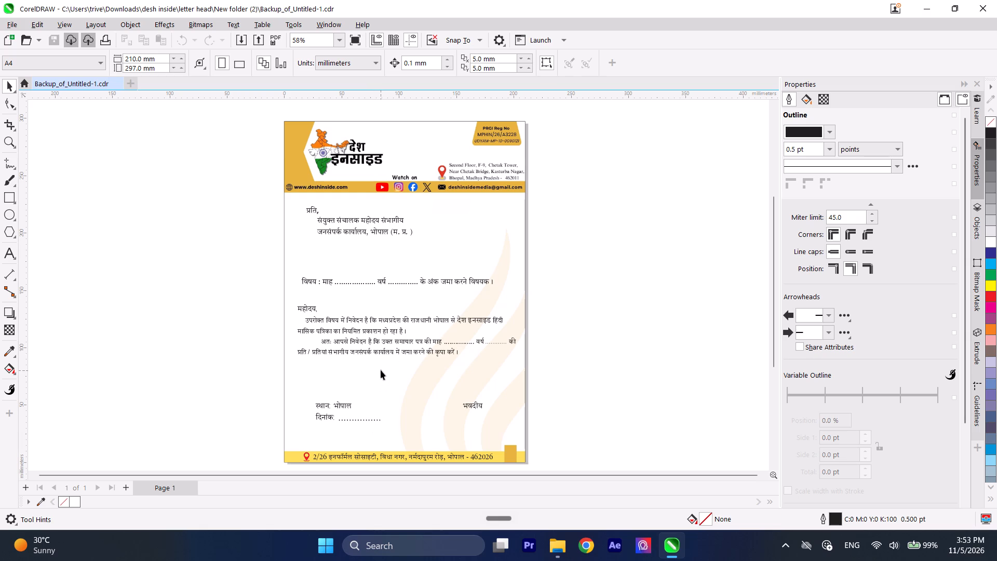
pyautogui.scroll(1, 381, 370)
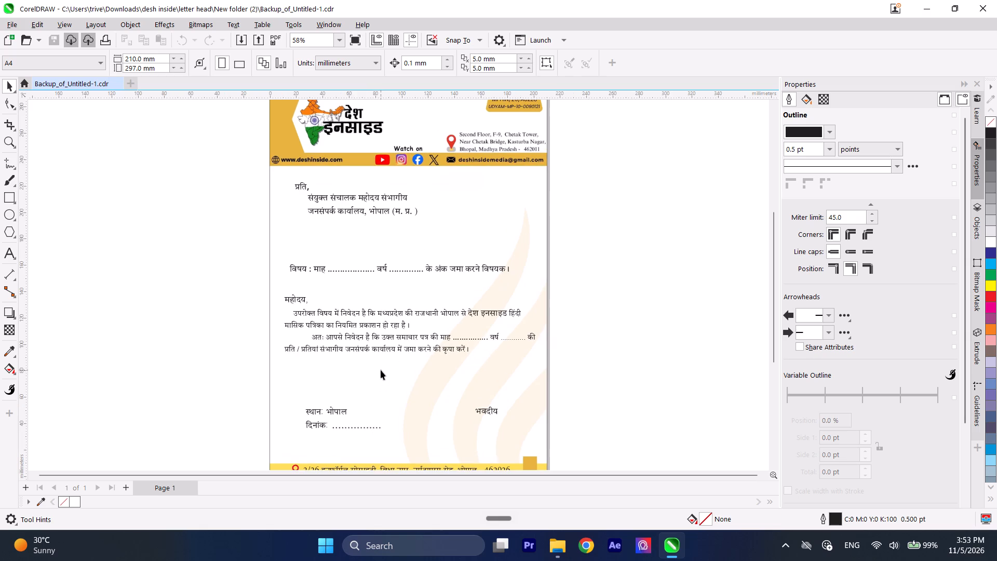
pyautogui.scroll(-1, 381, 369)
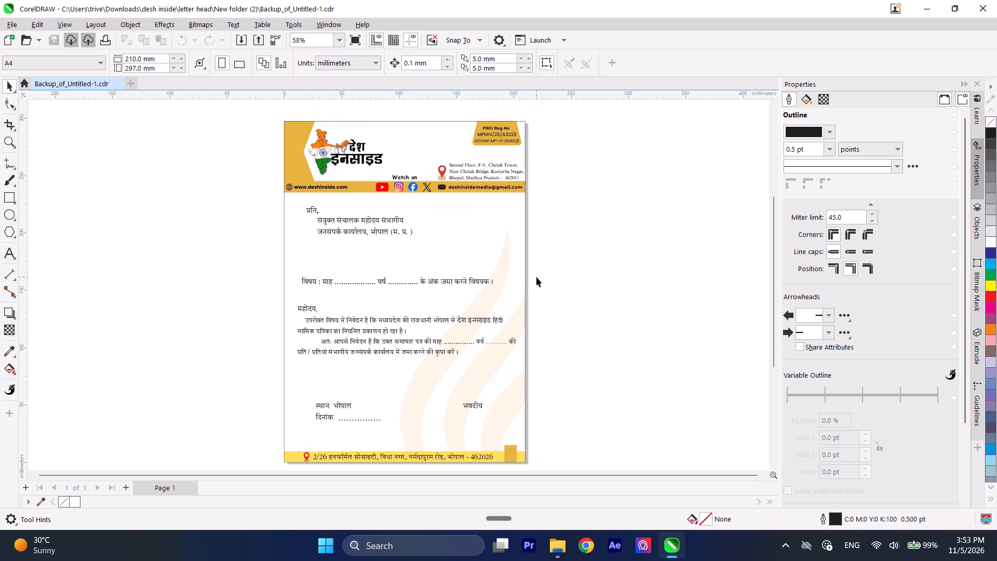
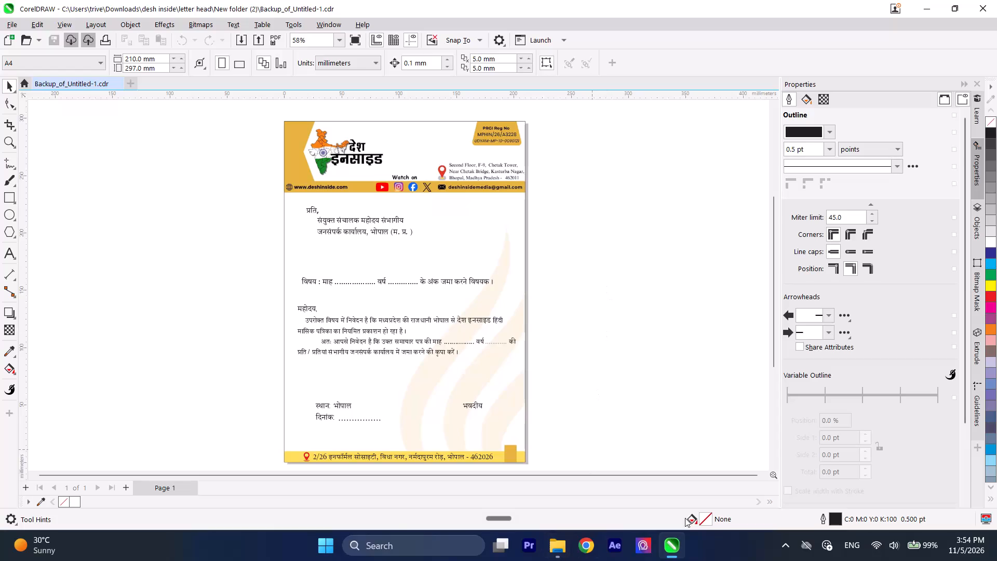
# Reveal the hidden background apps in the Windows system tray.
pyautogui.click(792, 543)
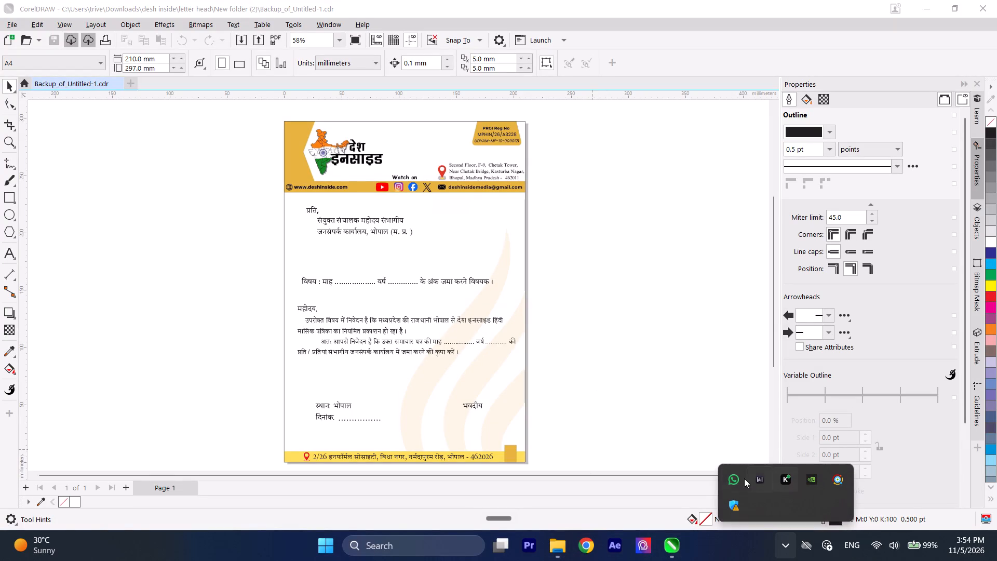
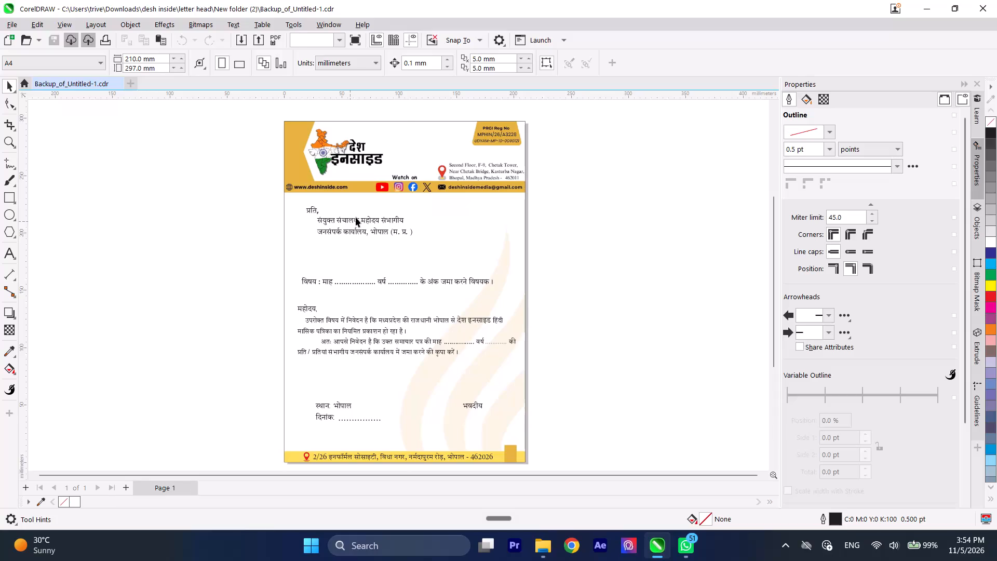
# Ungroup all the letterhead artwork and check that its text and background bitmap can be selected separately.
pyautogui.rightClick(371, 227)
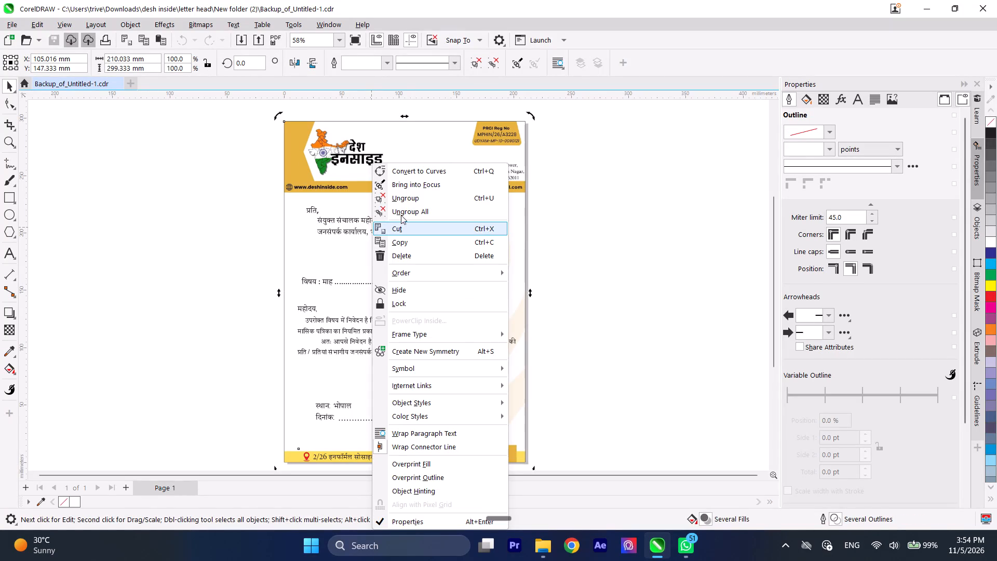
pyautogui.click(407, 209)
pyautogui.click(635, 234)
pyautogui.click(331, 221)
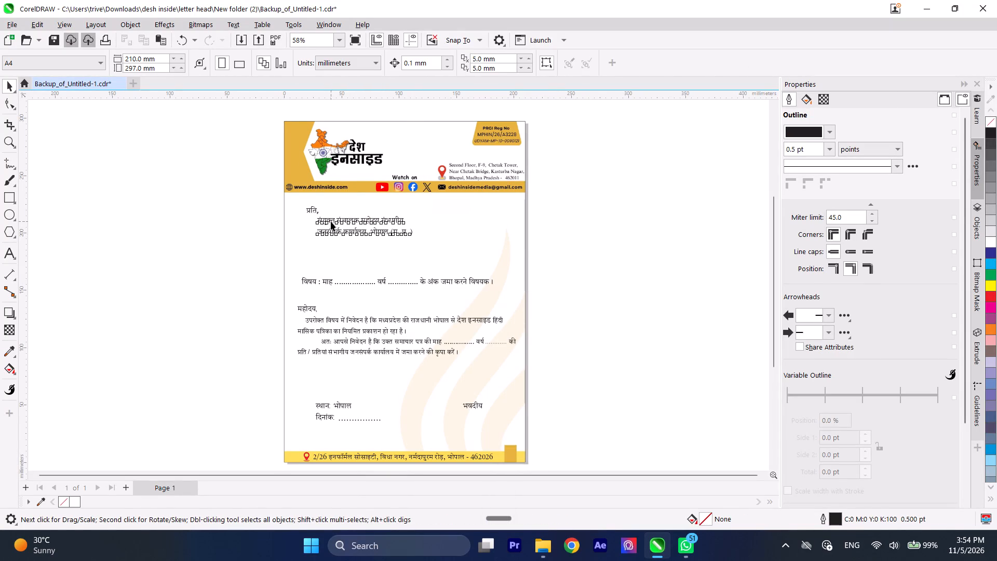
pyautogui.click(300, 206)
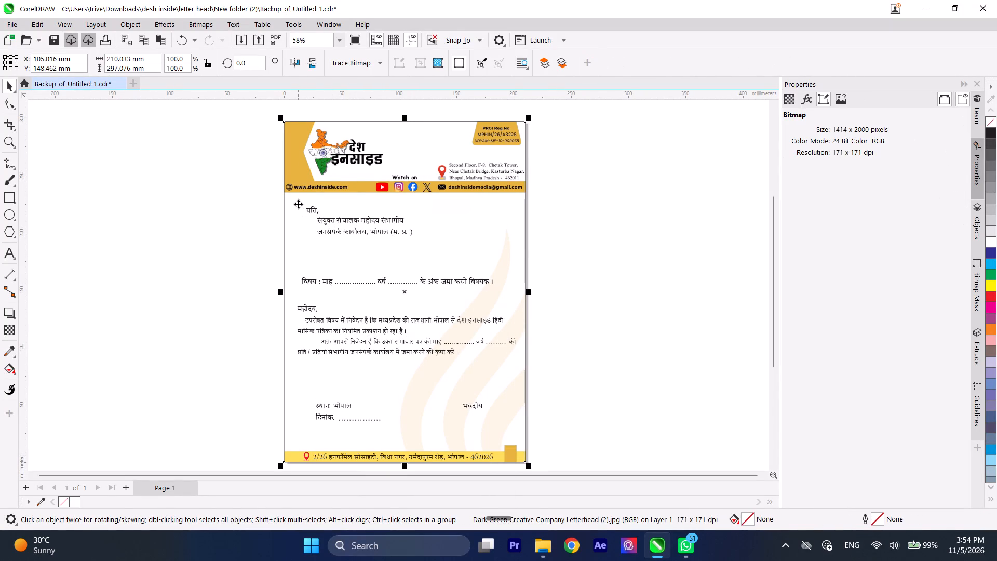
pyautogui.scroll(-3, 439, 213)
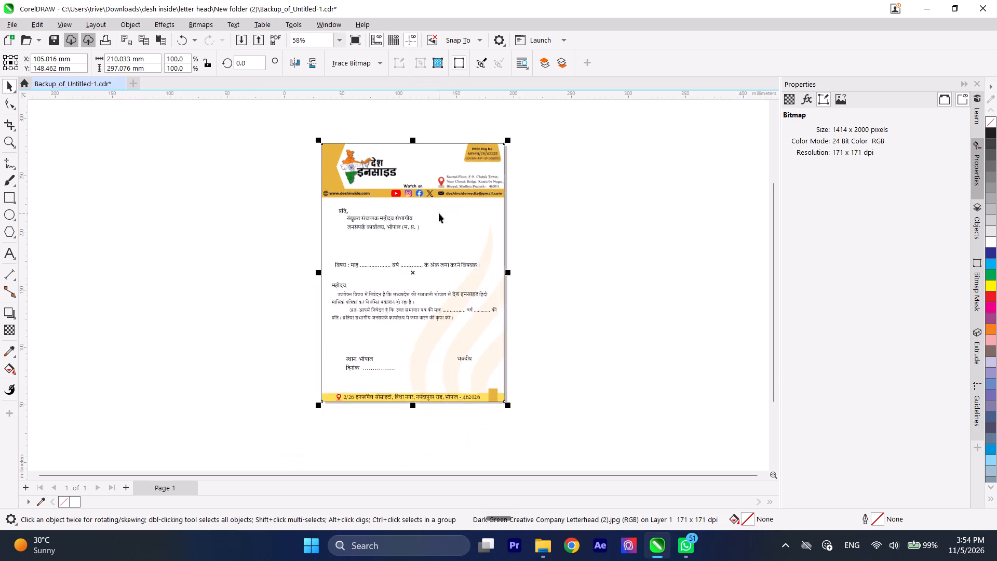
pyautogui.scroll(2, 388, 261)
pyautogui.click(732, 264)
# Delete all the Hindi letter text between header and footer: recipient, salutation, subject, body, place and date, closing, and dotted line.
pyautogui.click(396, 201)
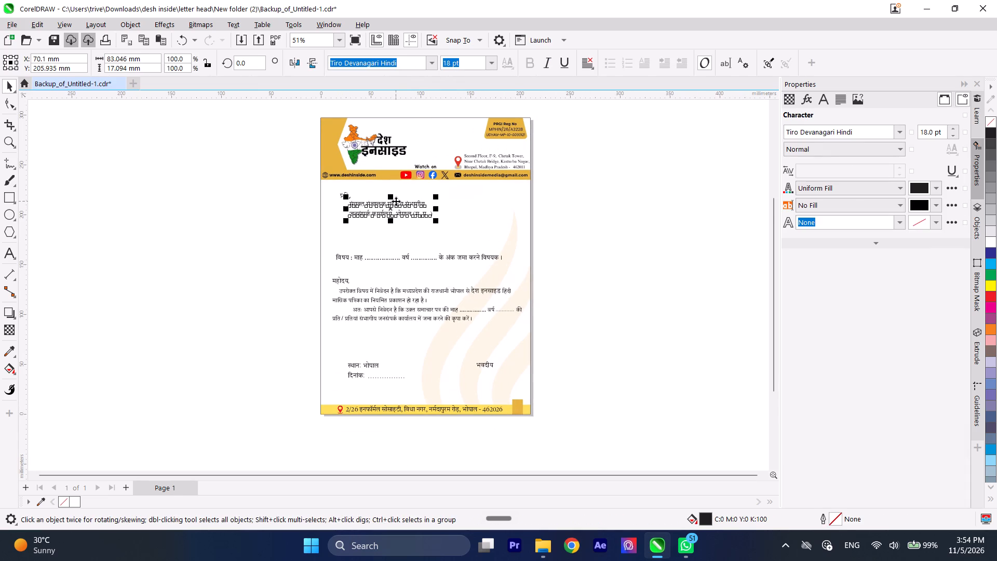
pyautogui.press('BackSpace')
pyautogui.click(346, 194)
pyautogui.press('BackSpace')
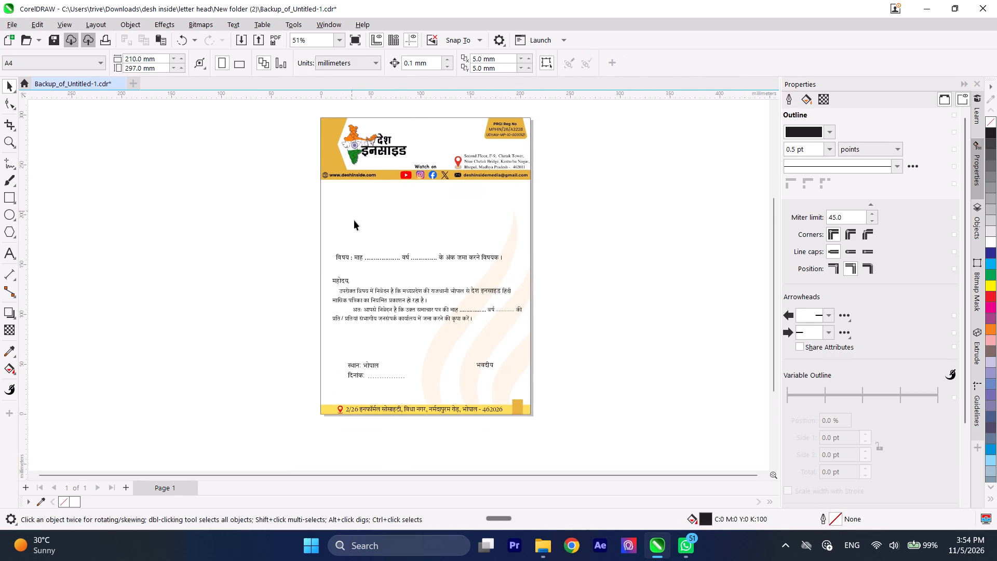
pyautogui.click(361, 257)
pyautogui.press('BackSpace')
pyautogui.click(341, 282)
pyautogui.press('BackSpace')
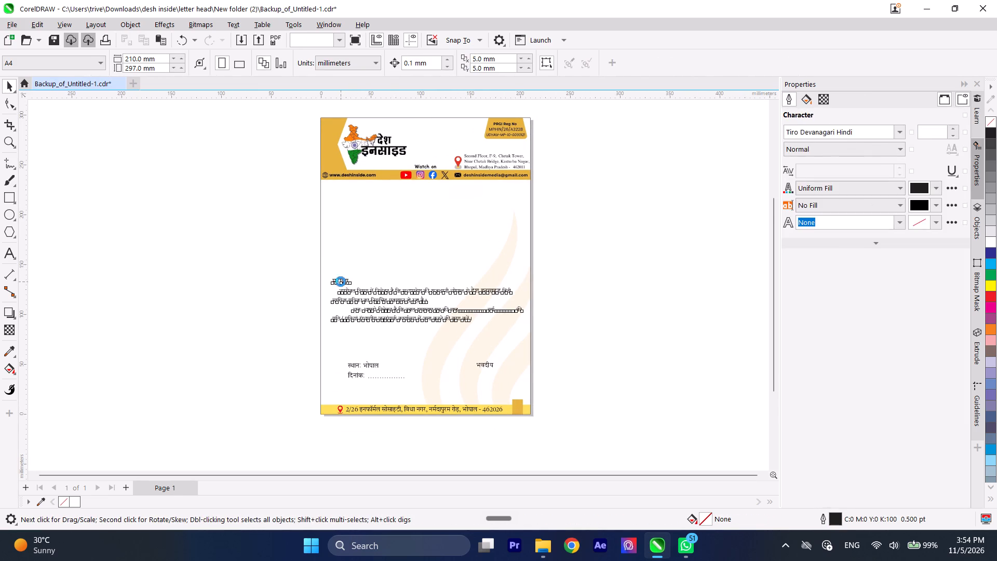
pyautogui.click(366, 365)
pyautogui.press('BackSpace')
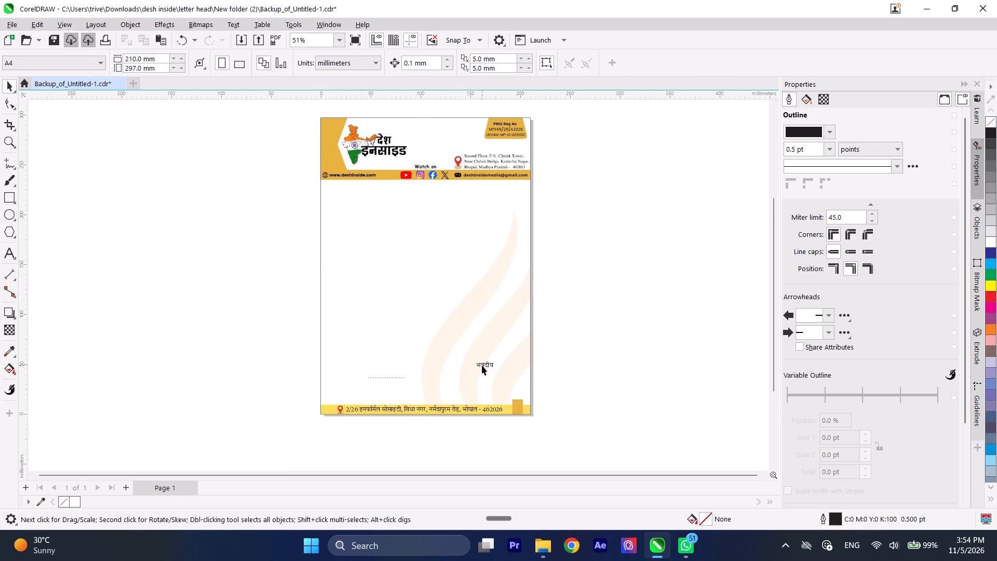
pyautogui.click(482, 365)
pyautogui.press('BackSpace')
pyautogui.click(382, 377)
pyautogui.press('BackSpace')
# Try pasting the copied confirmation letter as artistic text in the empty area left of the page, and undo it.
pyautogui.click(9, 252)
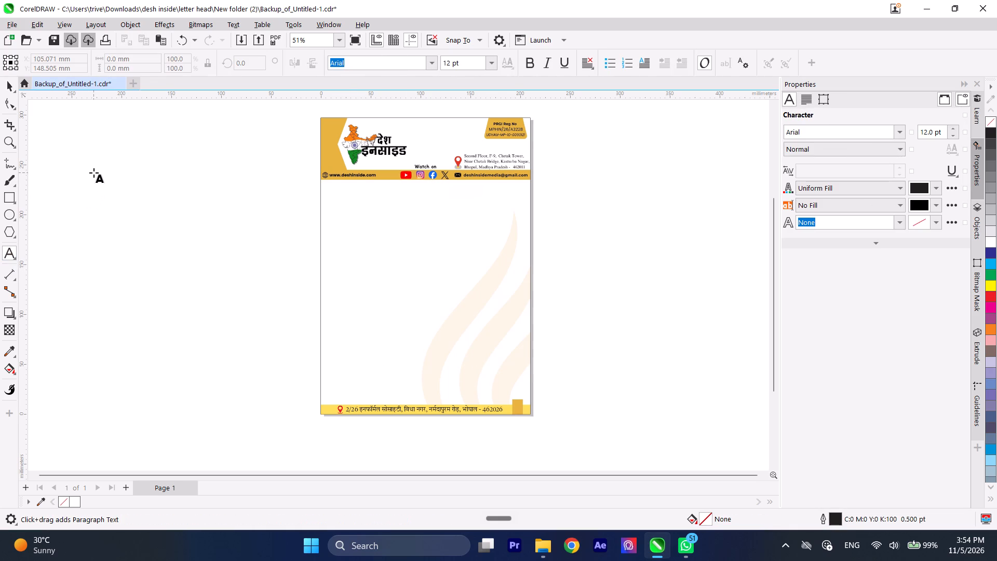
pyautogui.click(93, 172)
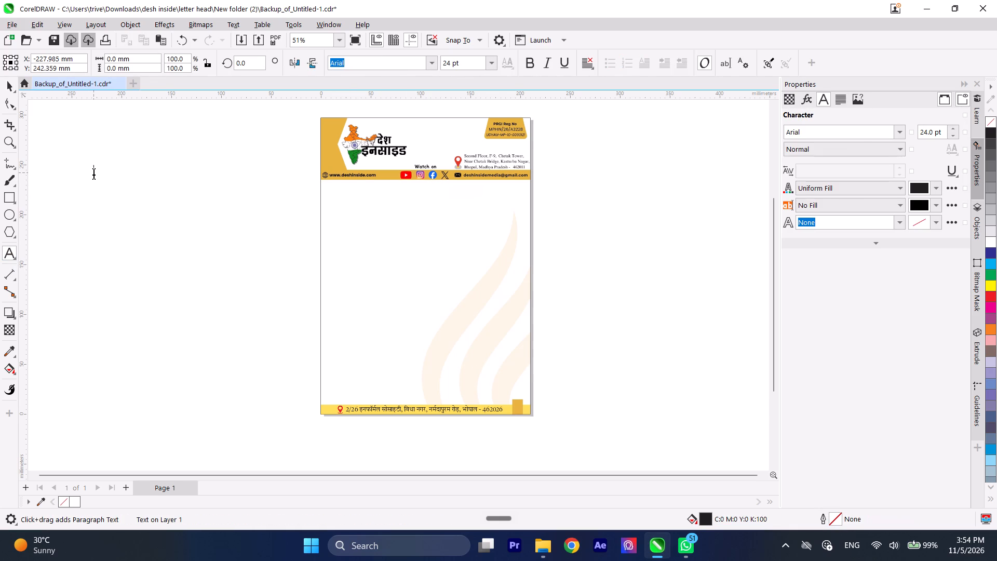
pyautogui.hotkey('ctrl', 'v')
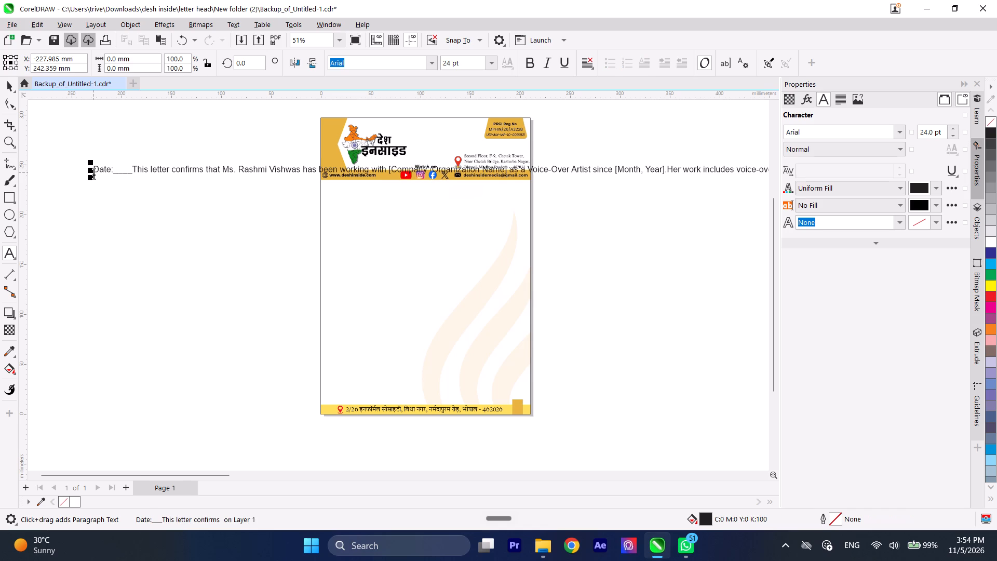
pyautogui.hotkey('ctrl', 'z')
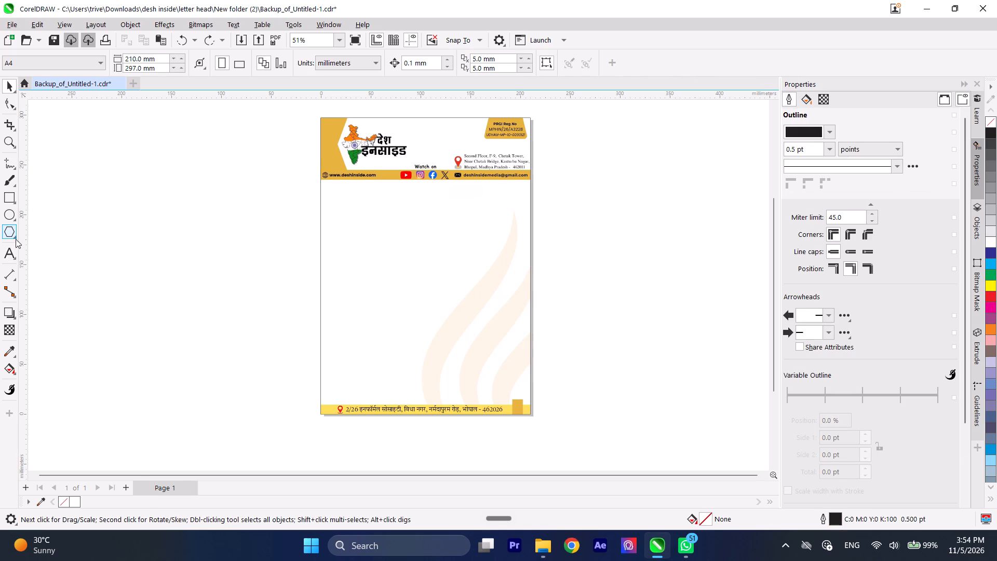
# Draw a tall paragraph text frame in the empty area left of the letterhead page.
pyautogui.click(10, 250)
pyautogui.moveTo(70, 170); pyautogui.dragTo(152, 323)
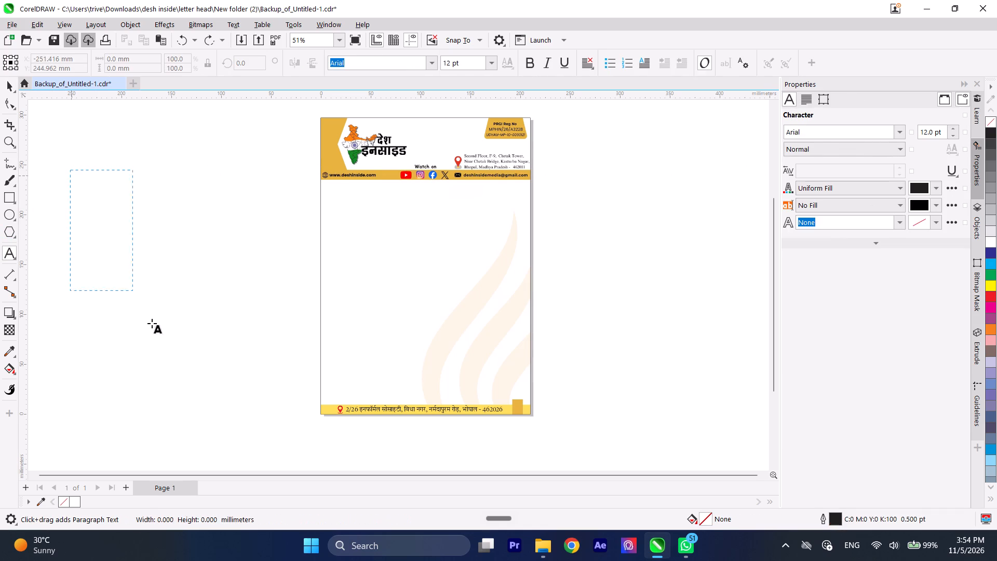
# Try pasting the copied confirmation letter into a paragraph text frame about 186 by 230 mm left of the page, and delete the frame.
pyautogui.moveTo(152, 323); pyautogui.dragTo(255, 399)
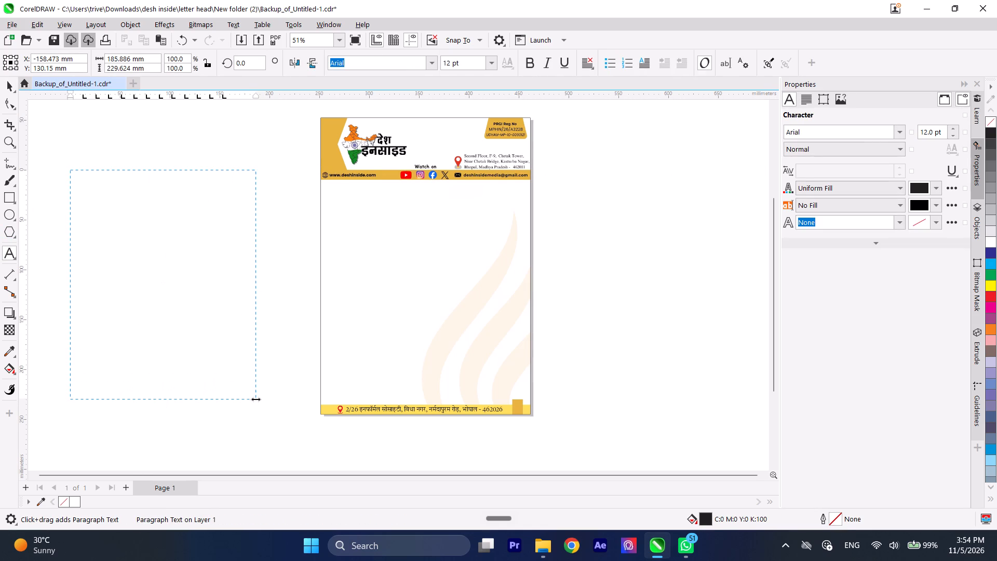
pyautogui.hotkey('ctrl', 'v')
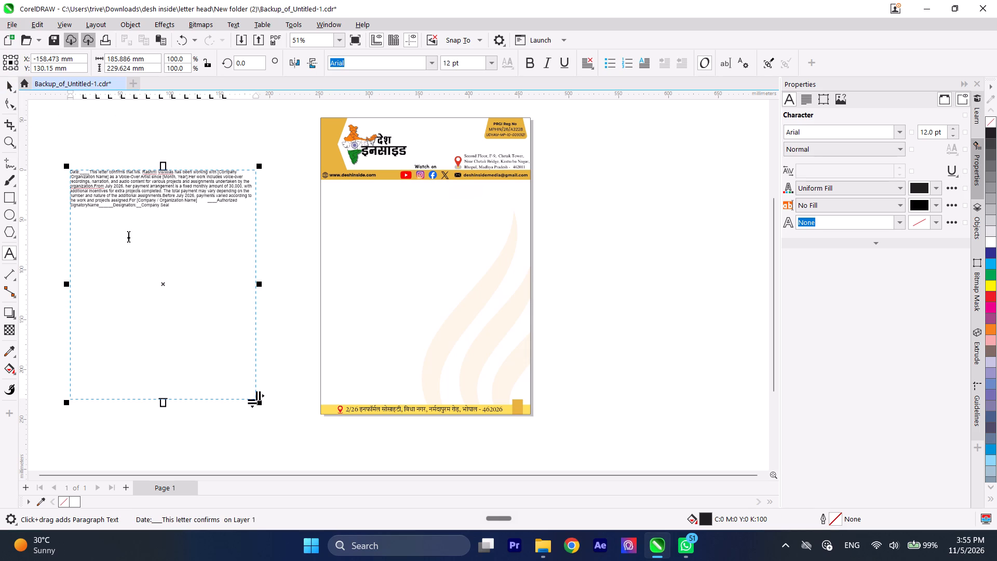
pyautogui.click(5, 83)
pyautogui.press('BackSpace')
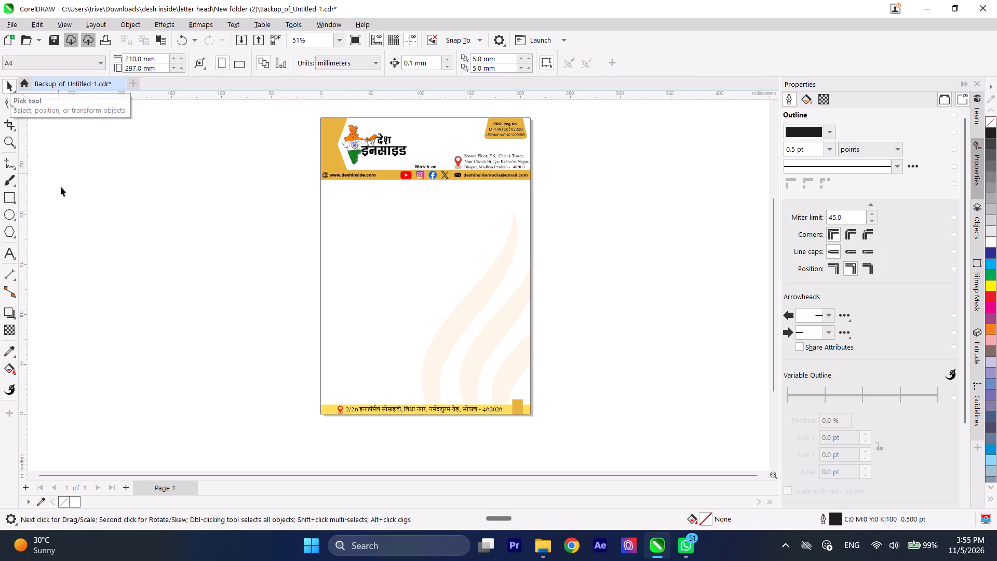
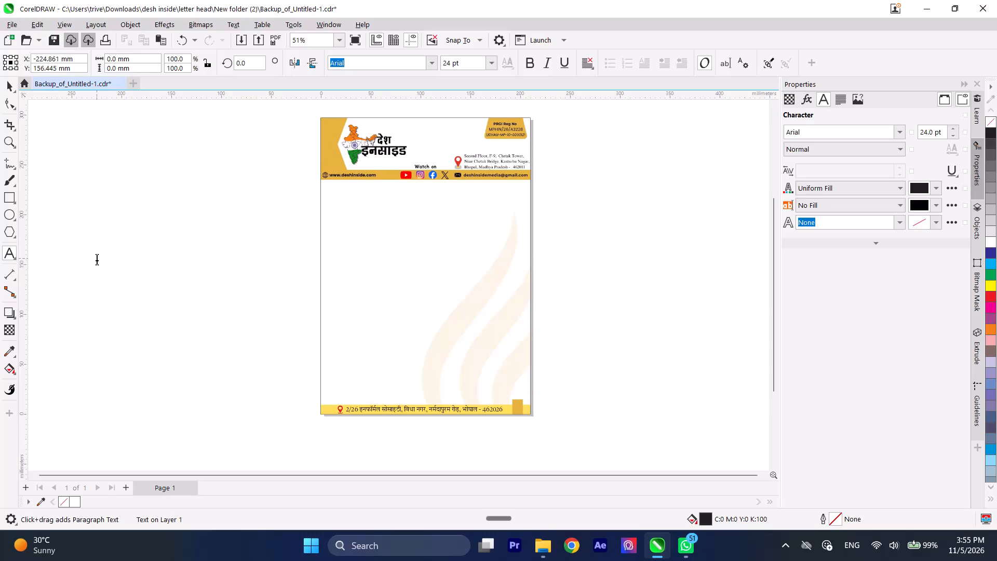
# Paste the copied English confirmation letter at the text insertion point in the empty area left of the letterhead page.
pyautogui.hotkey('ctrl', 'v')
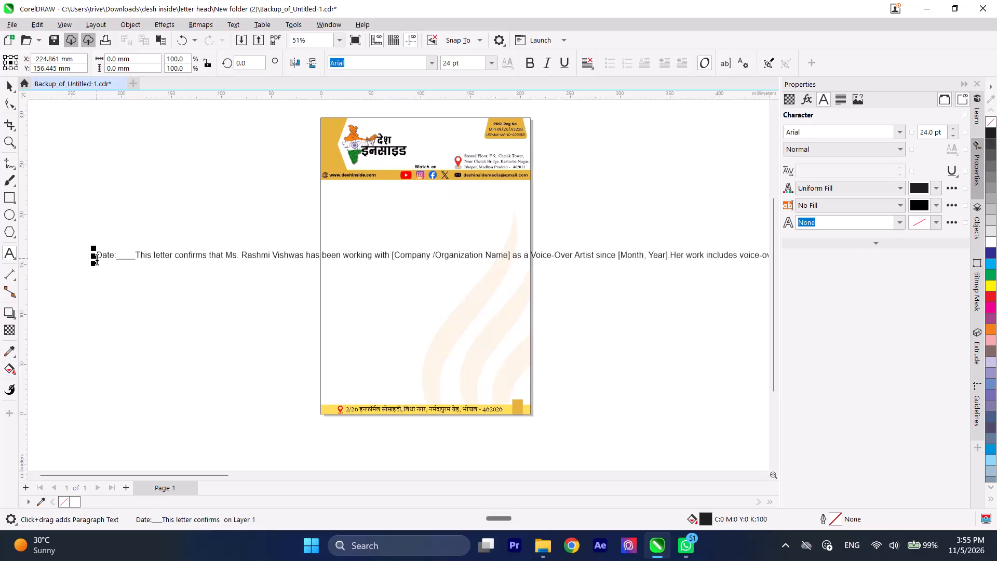
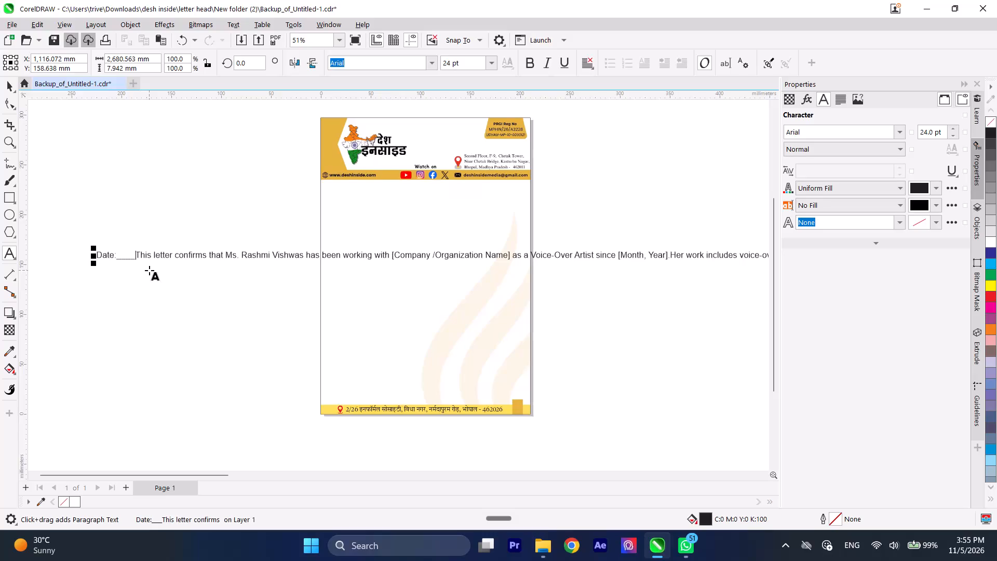
# Break the pasted letter into lines: a blank line after the date, and a new line starting at "Her work includes".
pyautogui.press('Return')
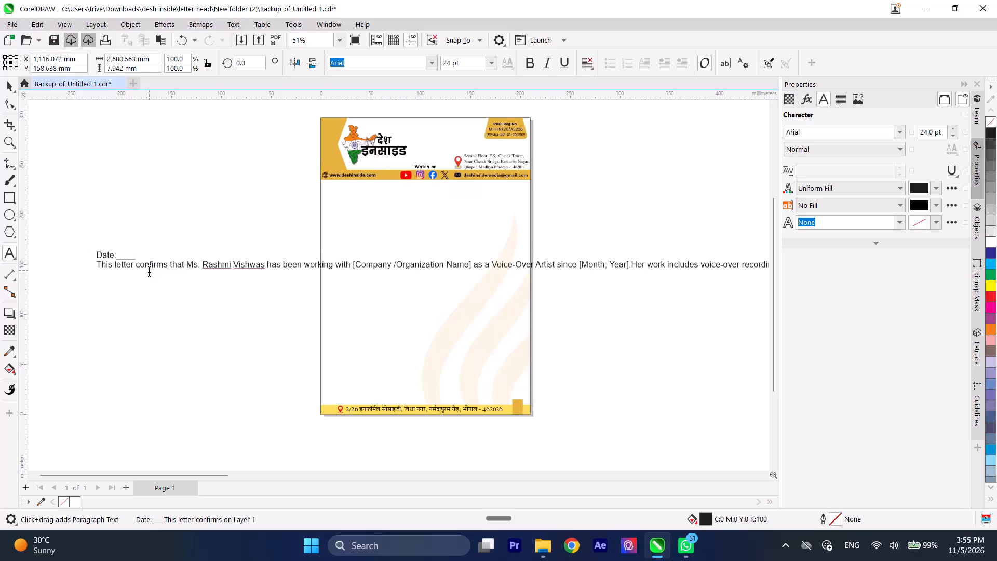
pyautogui.press('Return')
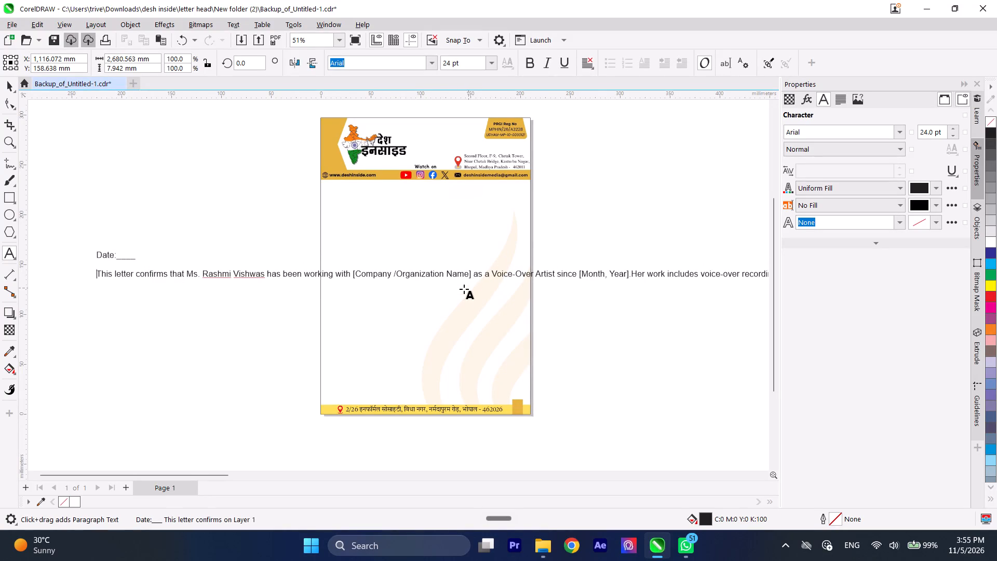
pyautogui.click(632, 273)
pyautogui.press('Return')
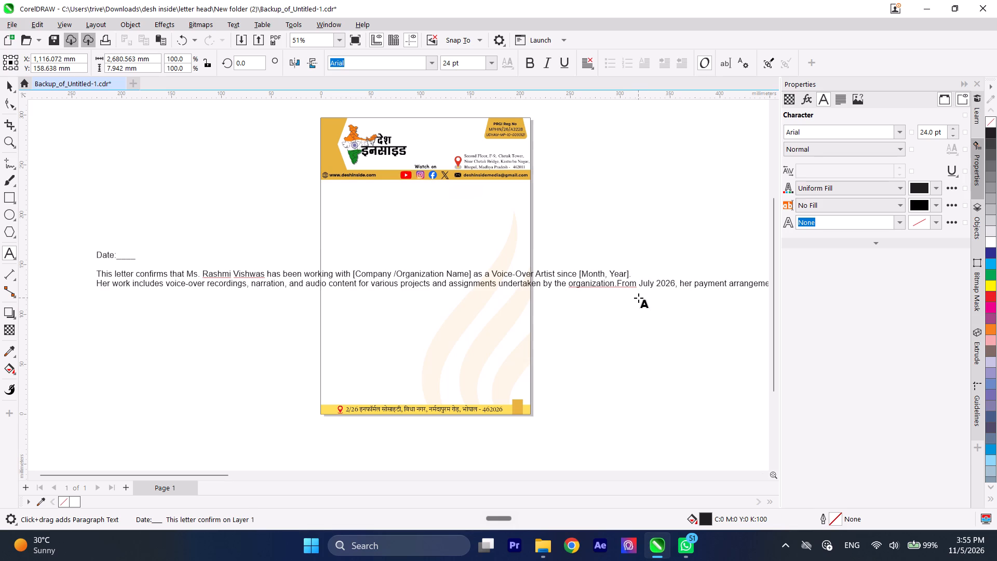
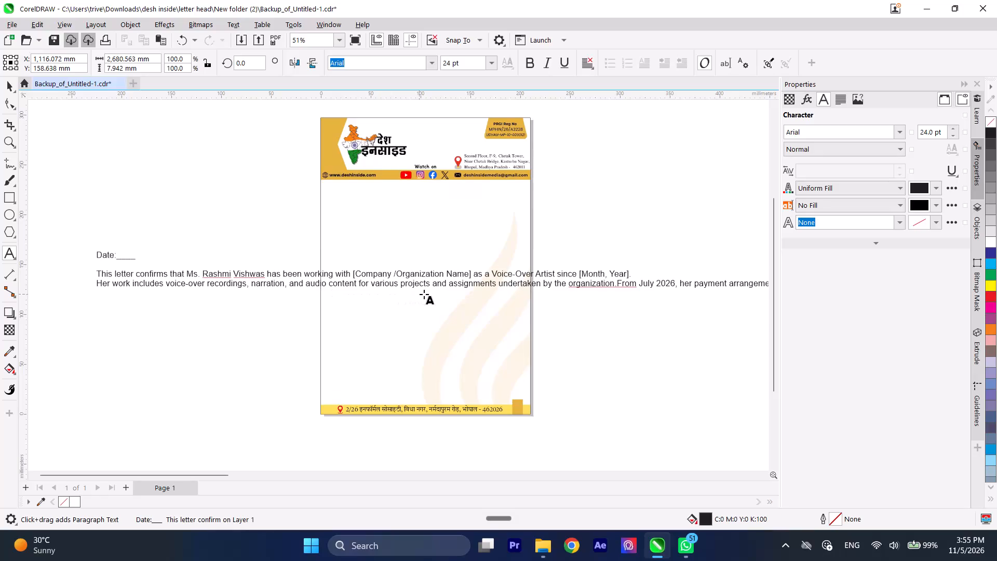
# Insert a line break after "organization" in the letter text, moving the "From July 2026" payment sentence onto its own line.
pyautogui.click(614, 285)
pyautogui.press('Return')
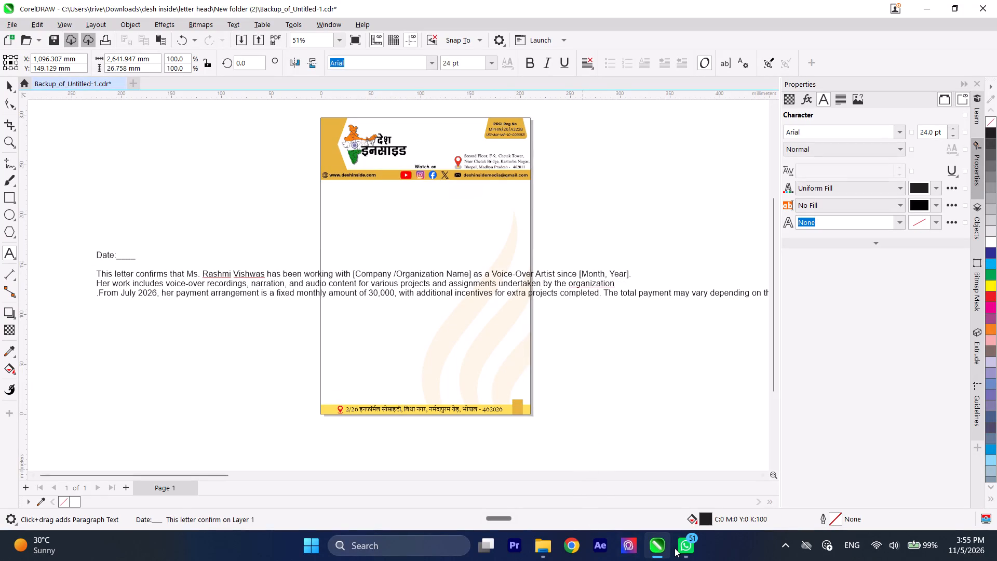
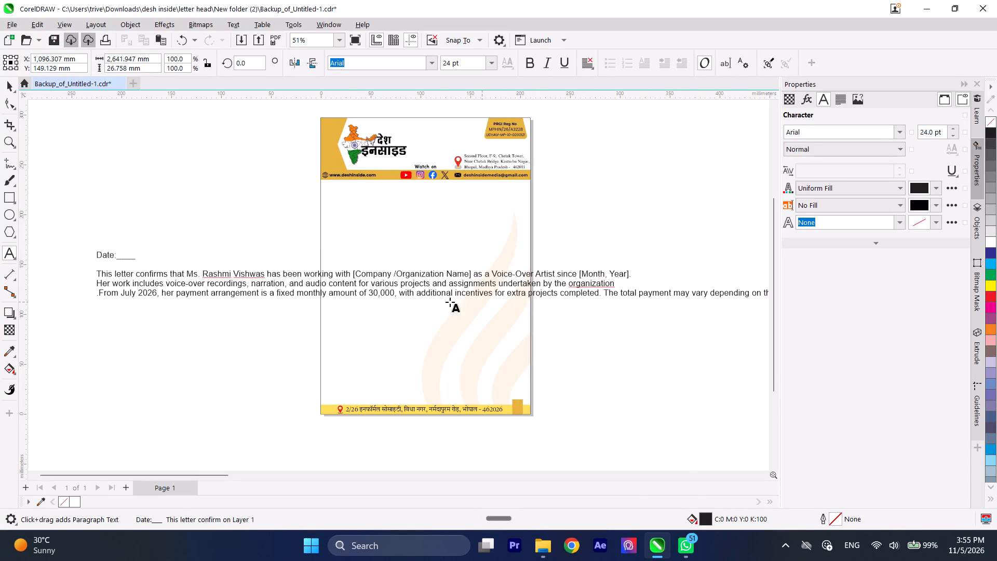
# Insert a line break after "extra projects completed" in the letter text, moving the "The total payment may vary" sentence onto its own line.
pyautogui.scroll(-3, 434, 305)
pyautogui.scroll(-1, 347, 305)
pyautogui.scroll(9, 455, 310)
pyautogui.click(665, 274)
pyautogui.press('Return')
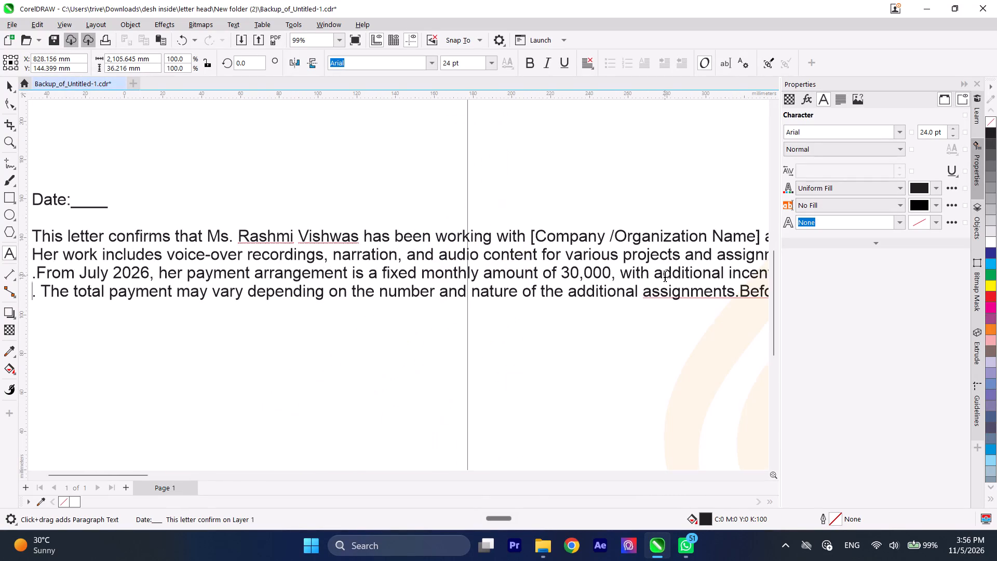
# Break the letter's long last line after "Before July 2026," so that "payments varied according to the work" starts a new line.
pyautogui.scroll(-8, 465, 308)
pyautogui.scroll(3, 607, 309)
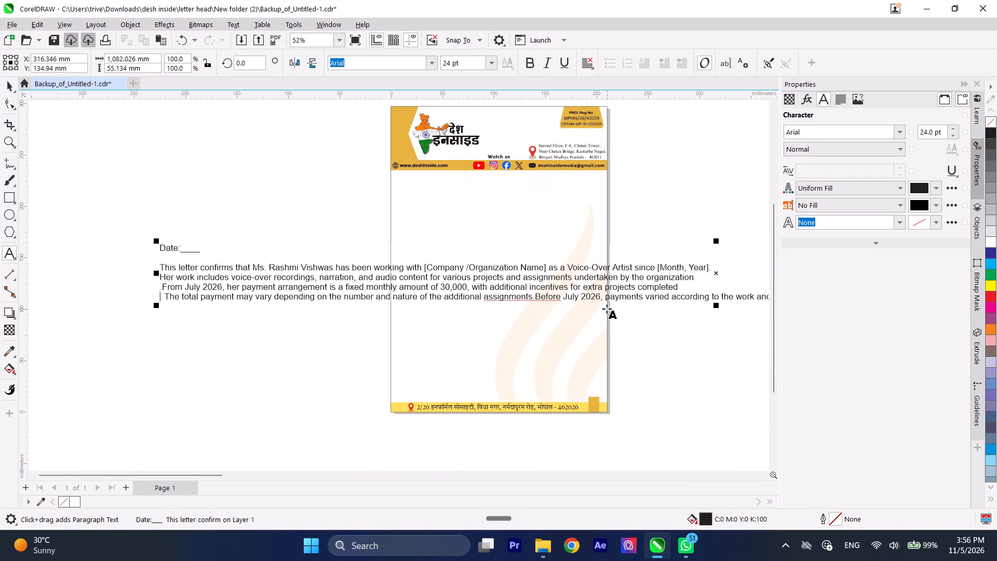
pyautogui.scroll(3, 607, 309)
pyautogui.click(603, 290)
pyautogui.press('Return')
# Insert a line break after "projects assigned." so the "For [Company / Organization Name]" signatory text starts on its own line.
pyautogui.scroll(-5, 606, 319)
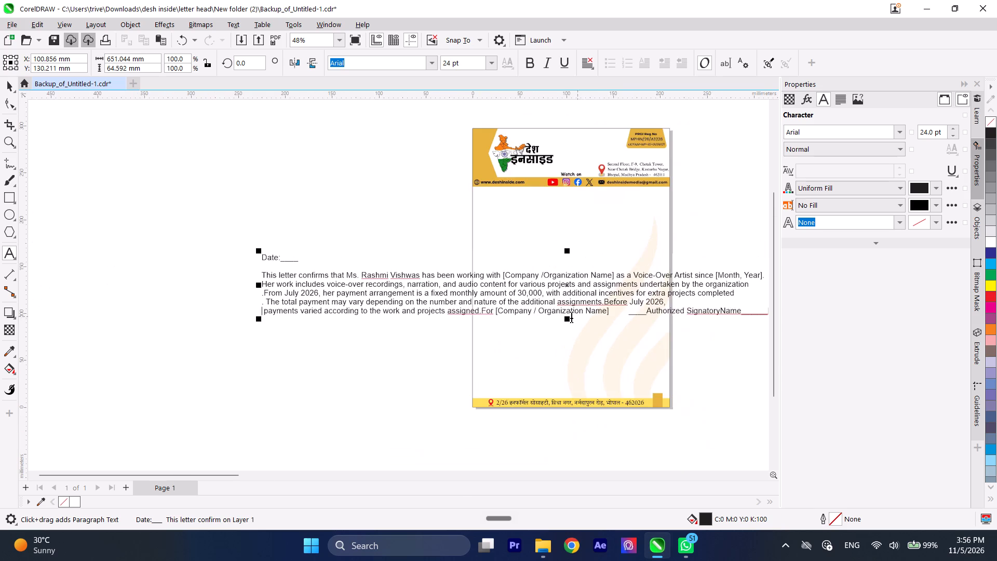
pyautogui.scroll(-2, 571, 316)
pyautogui.scroll(4, 575, 318)
pyautogui.scroll(2, 467, 326)
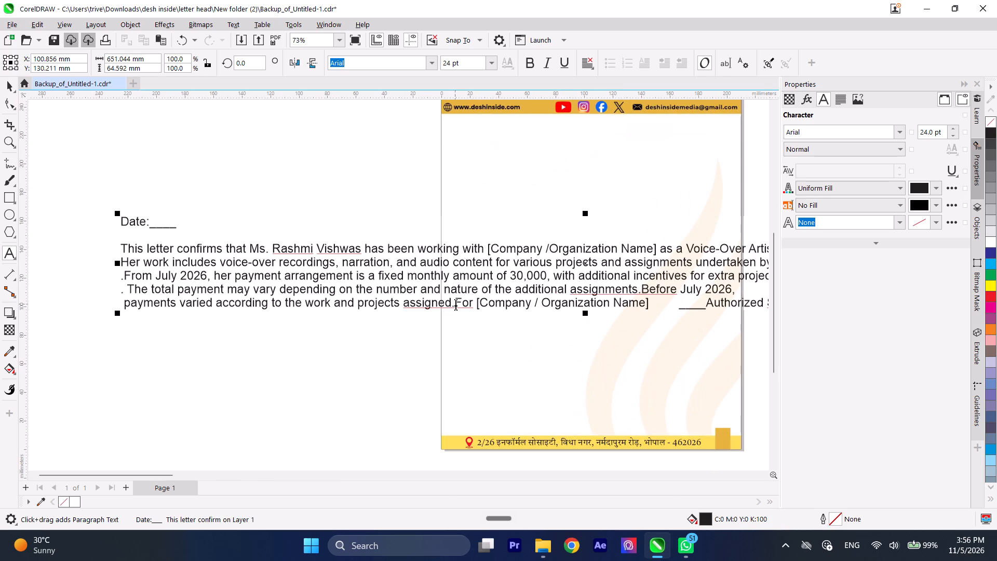
pyautogui.click(456, 301)
pyautogui.press('Return')
pyautogui.scroll(-3, 444, 332)
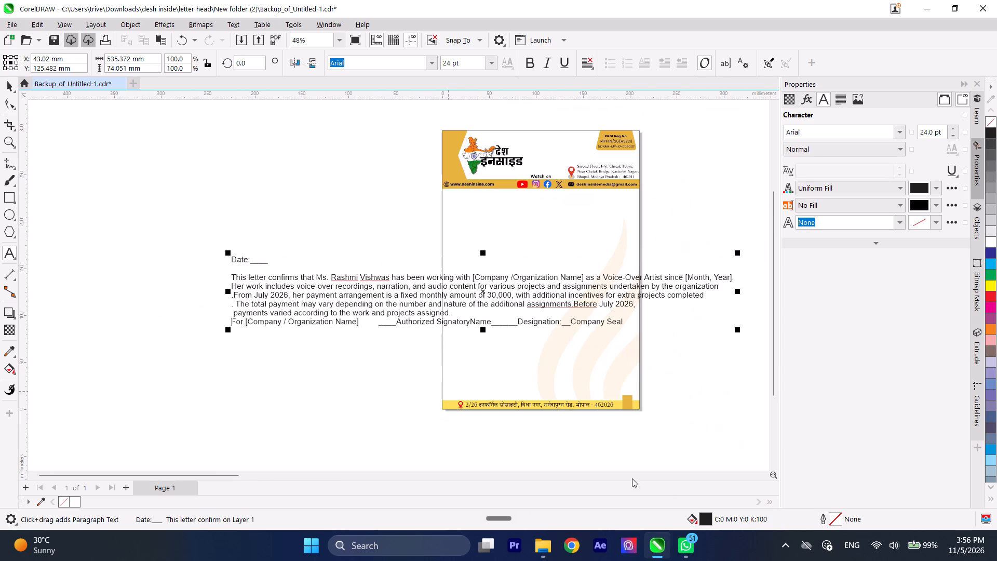
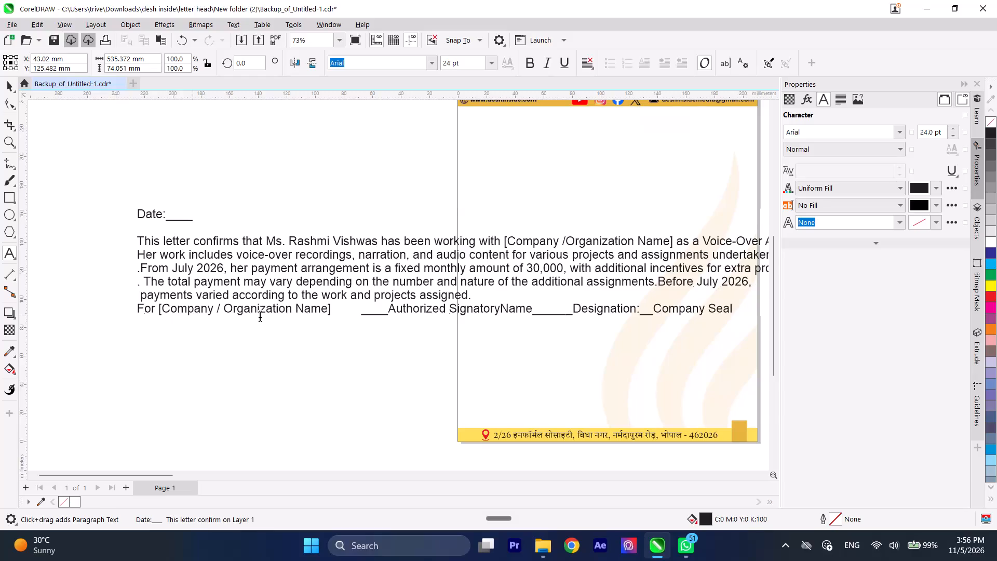
# Insert a line break before "Authorized Signatory" so the signatory, designation and company seal text starts on its own line.
pyautogui.click(389, 310)
pyautogui.press('Return')
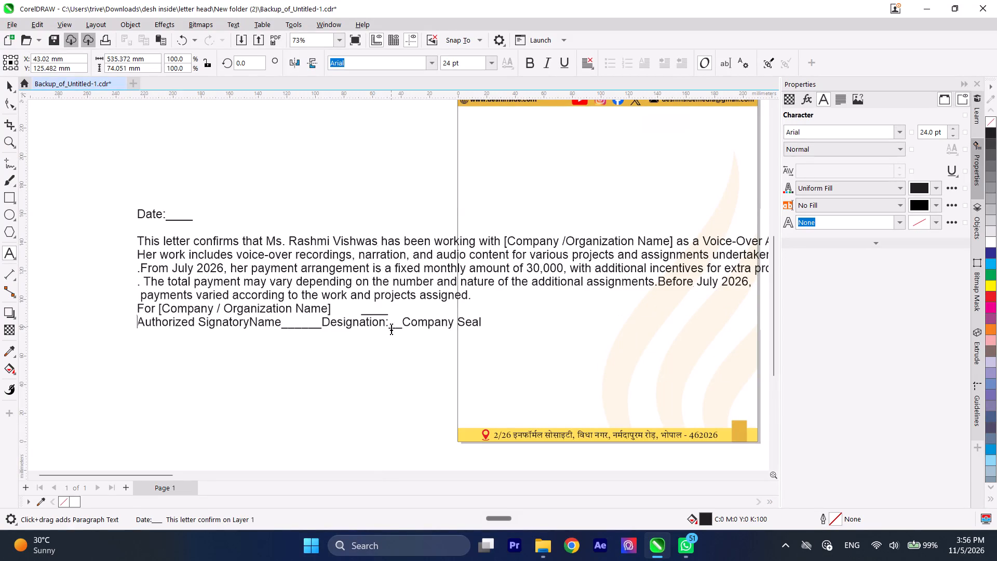
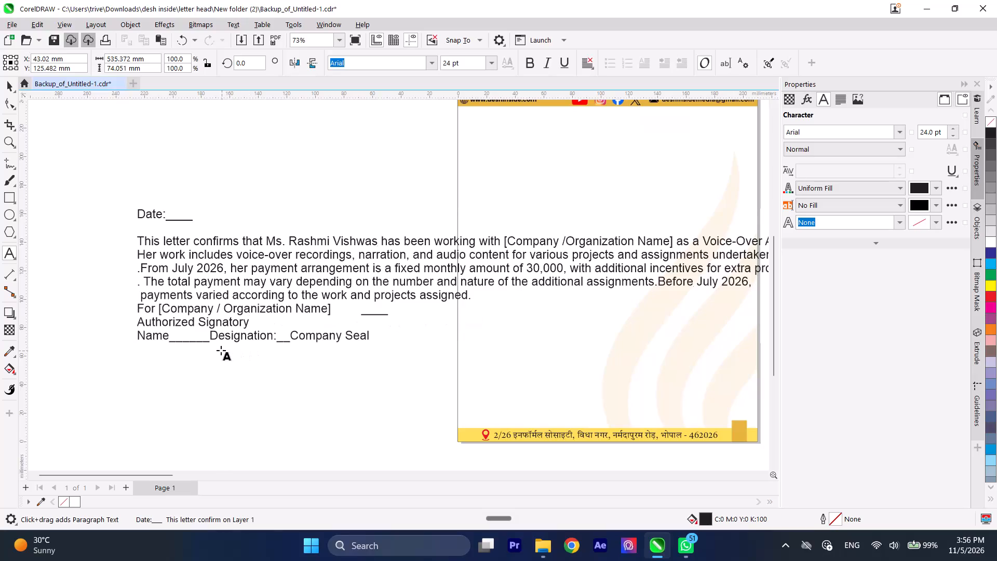
# Insert a line break before "Designation:" so it starts on its own line below the Name line.
pyautogui.click(209, 336)
pyautogui.press('Return')
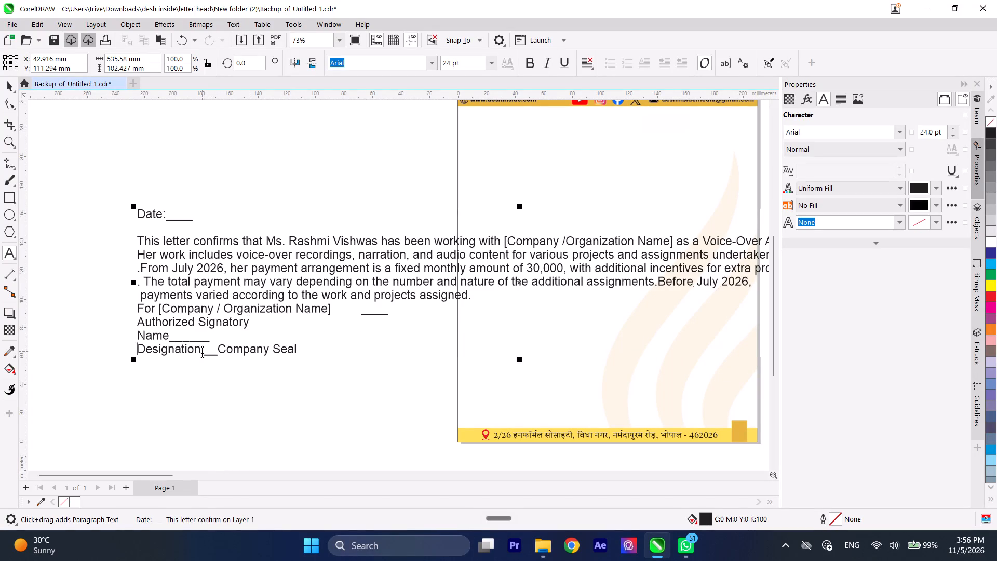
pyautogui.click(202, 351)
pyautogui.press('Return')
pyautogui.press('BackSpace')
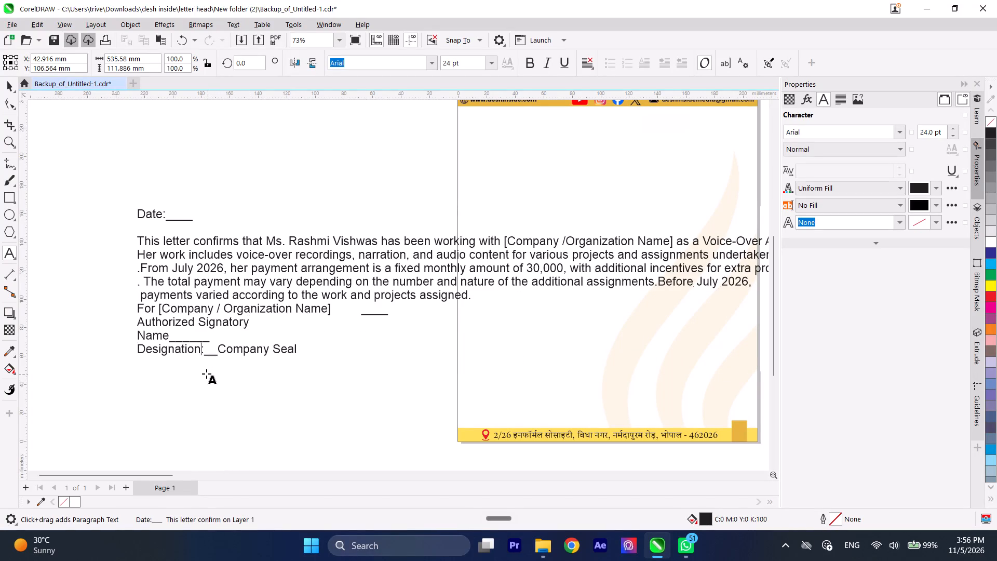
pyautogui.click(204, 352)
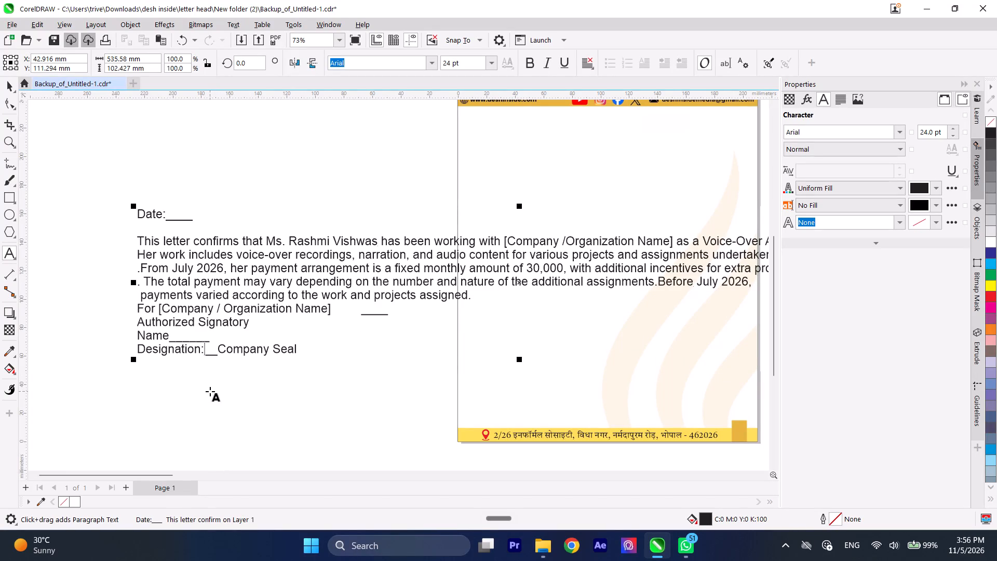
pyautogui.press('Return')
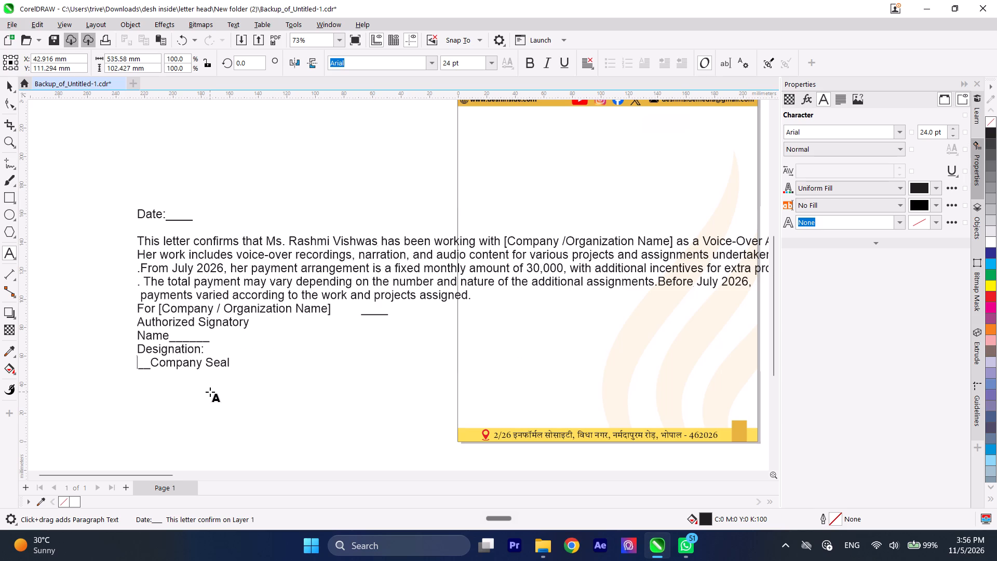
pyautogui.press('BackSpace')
# Insert a line break before "Company Seal" so it sits on its own line below the Designation blank.
pyautogui.click(218, 352)
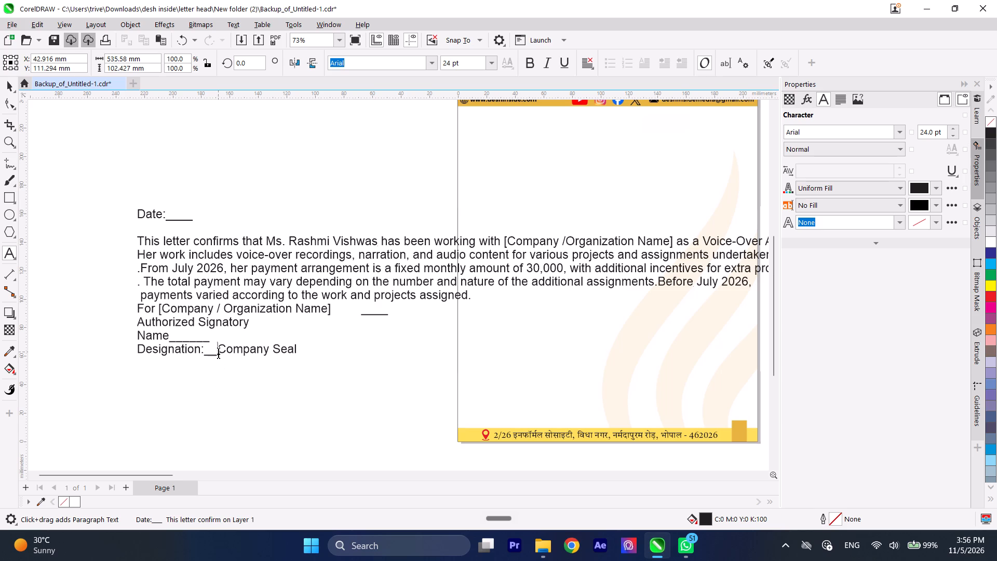
pyautogui.press('Return')
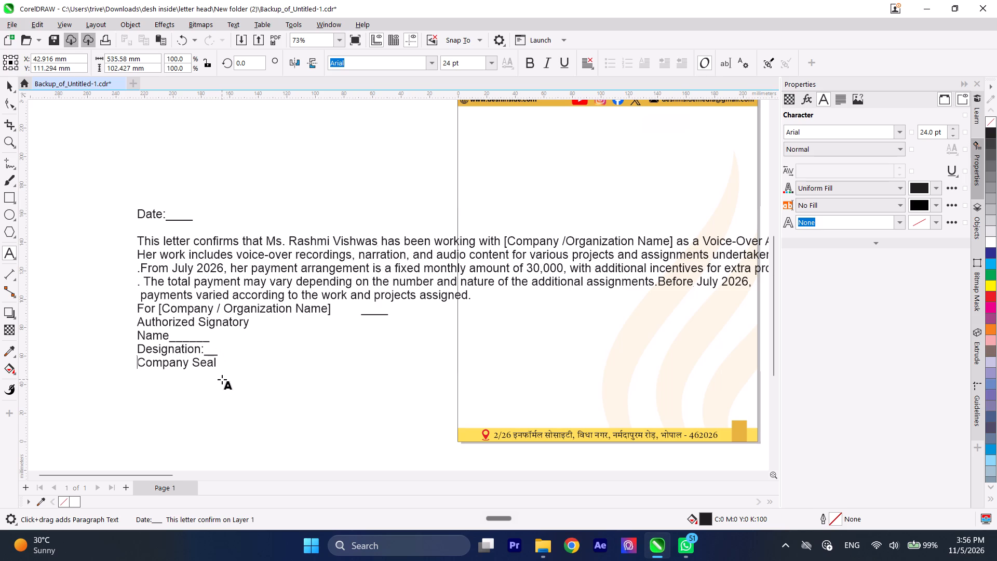
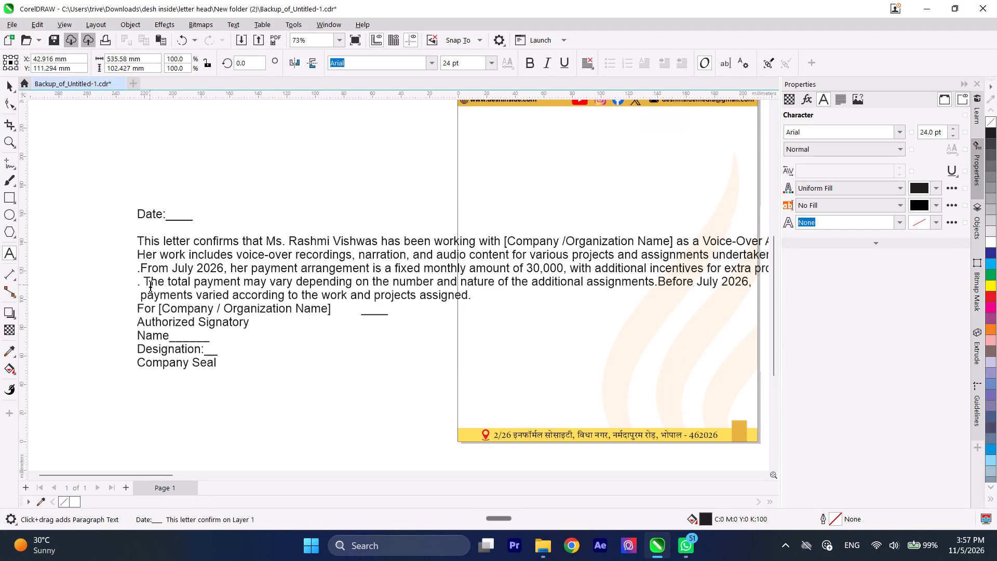
# Replace the "Company /Organization Name" placeholder text in the letter's opening sentence with "Desh Inside".
pyautogui.scroll(-3, 179, 295)
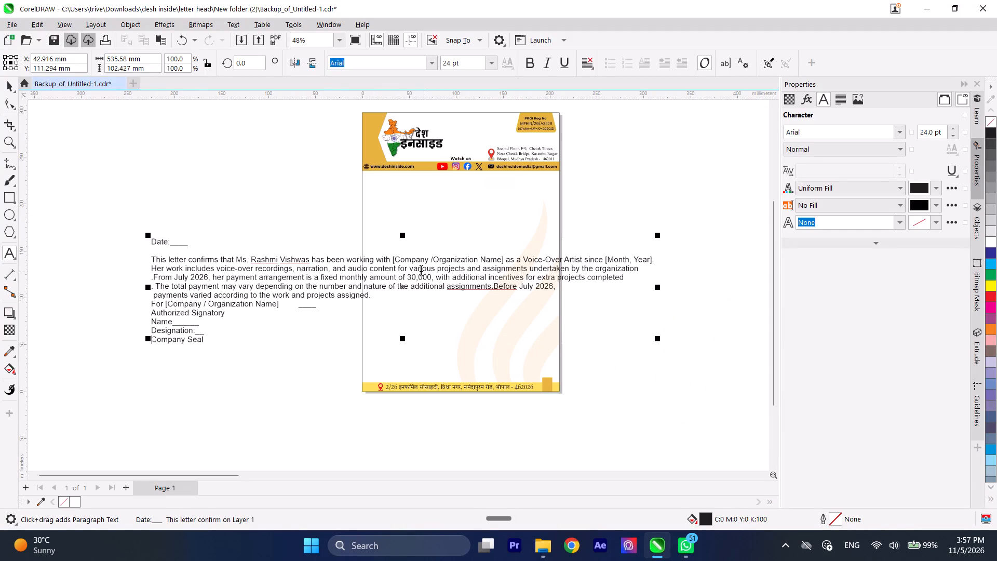
pyautogui.scroll(3, 424, 263)
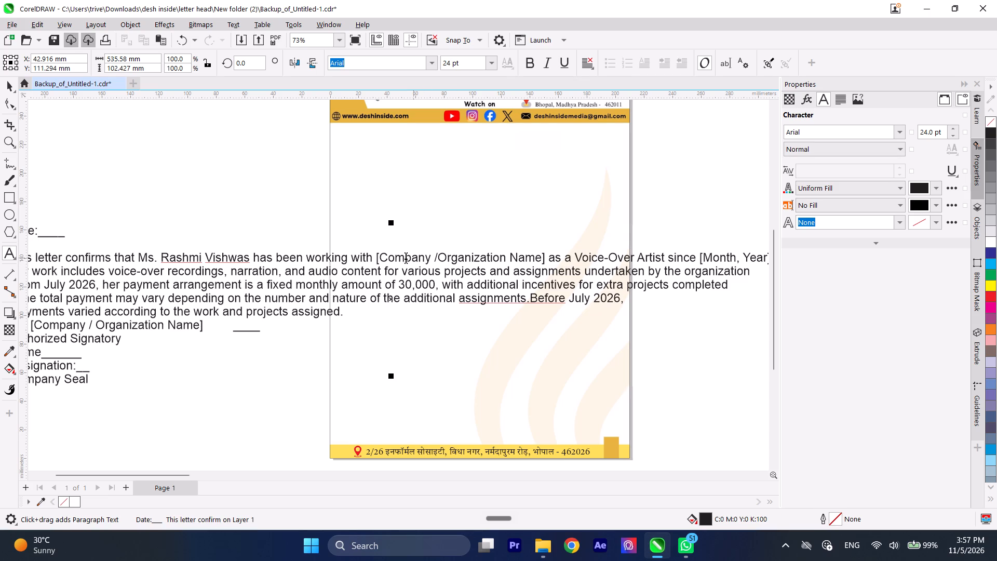
pyautogui.moveTo(380, 253); pyautogui.dragTo(541, 254)
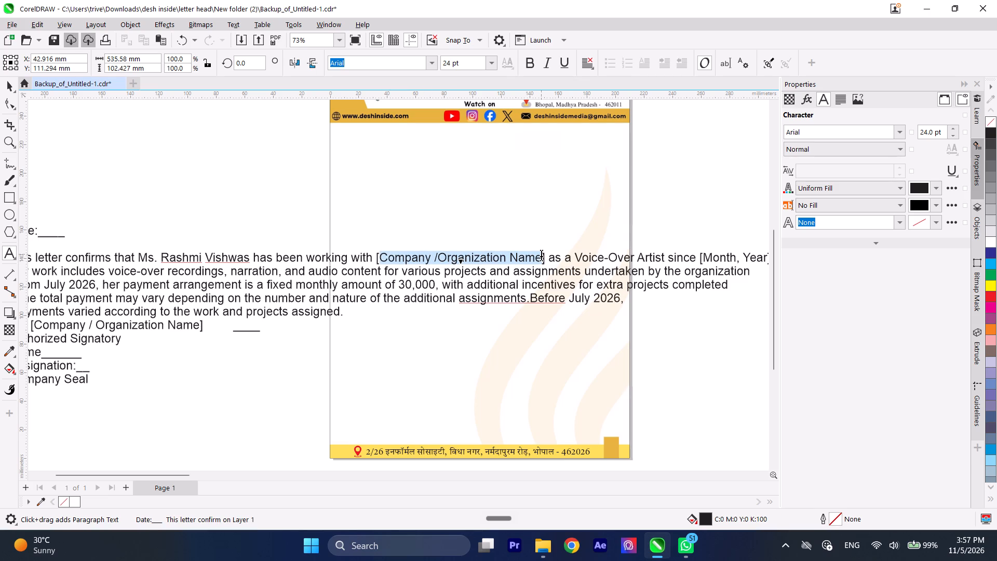
pyautogui.moveTo(541, 254); pyautogui.dragTo(540, 254)
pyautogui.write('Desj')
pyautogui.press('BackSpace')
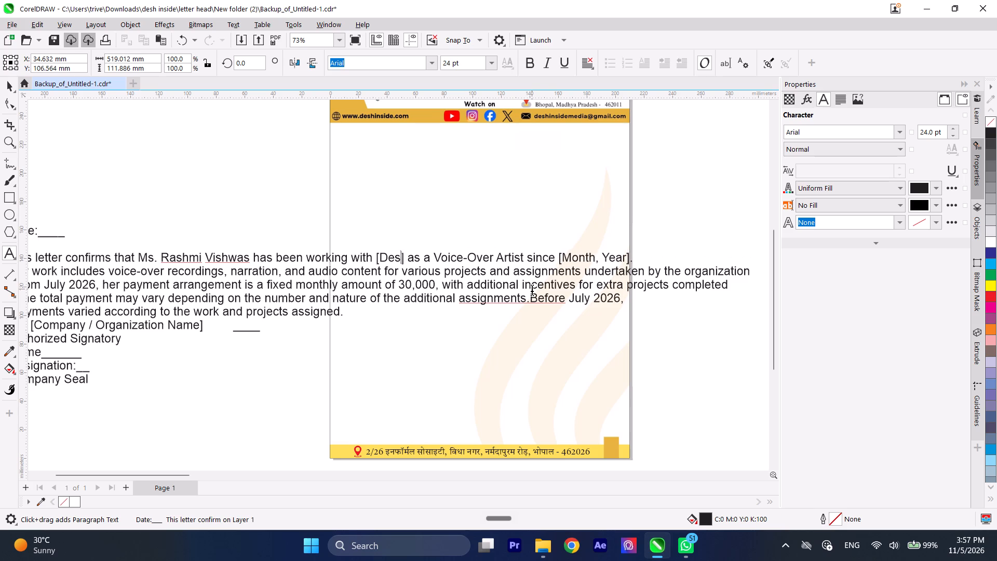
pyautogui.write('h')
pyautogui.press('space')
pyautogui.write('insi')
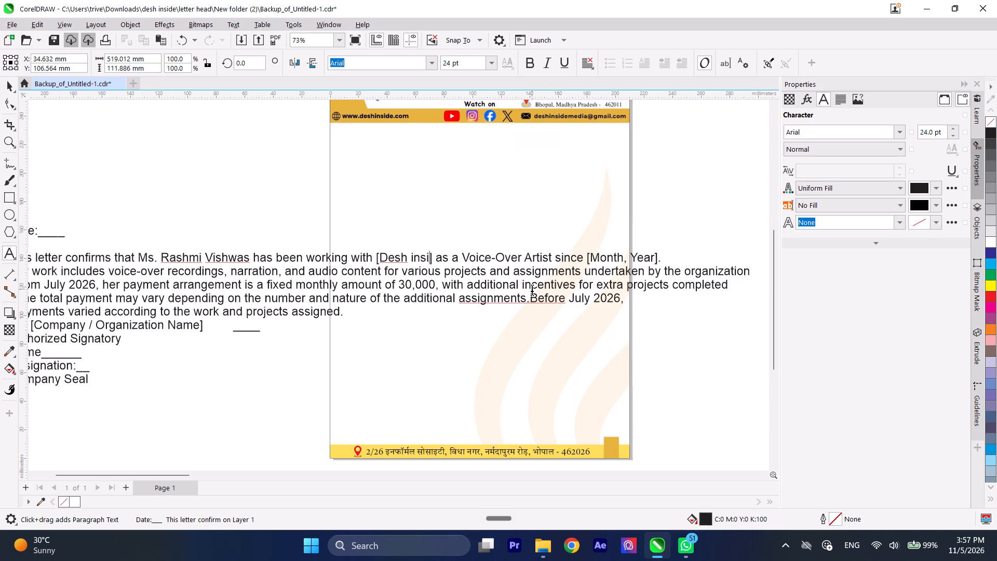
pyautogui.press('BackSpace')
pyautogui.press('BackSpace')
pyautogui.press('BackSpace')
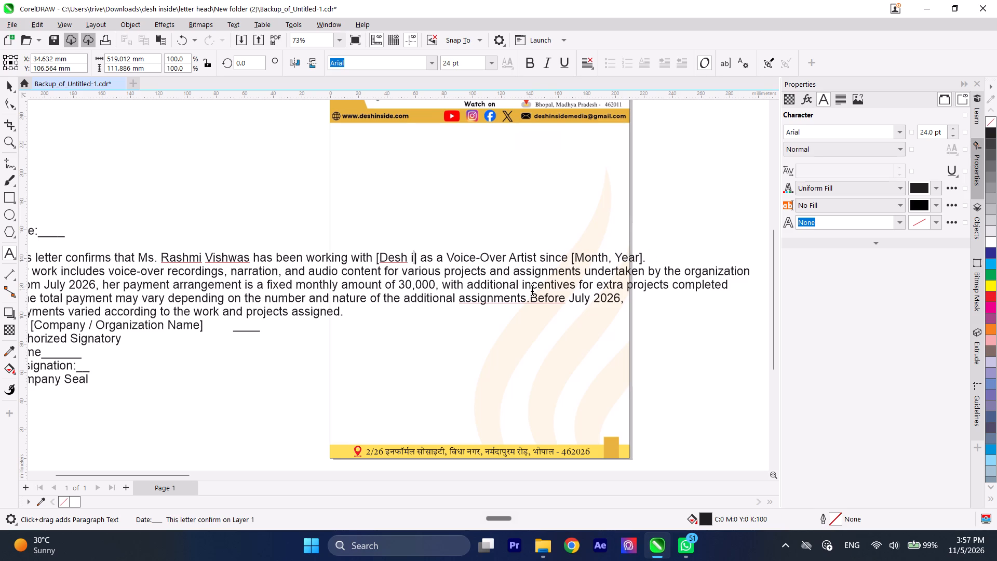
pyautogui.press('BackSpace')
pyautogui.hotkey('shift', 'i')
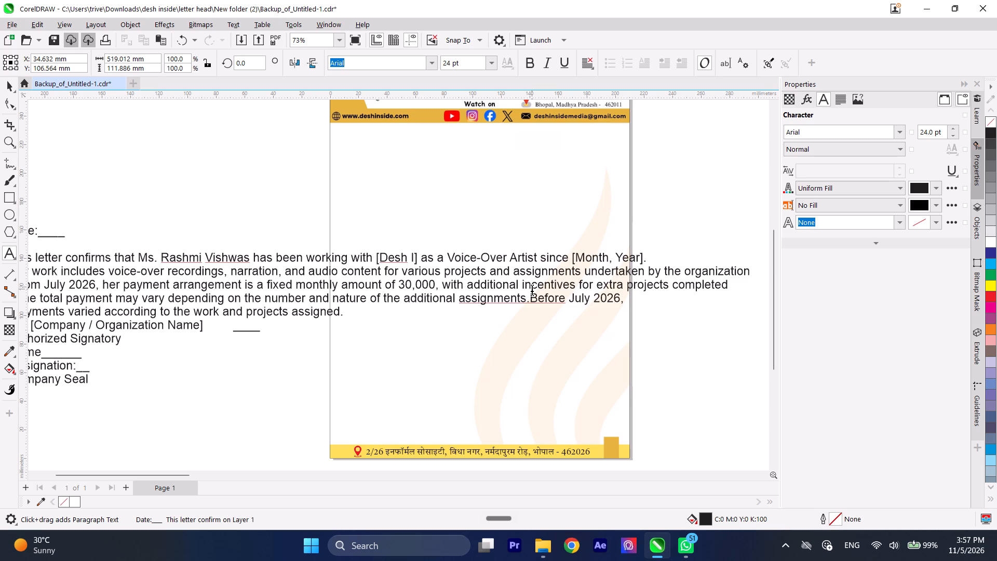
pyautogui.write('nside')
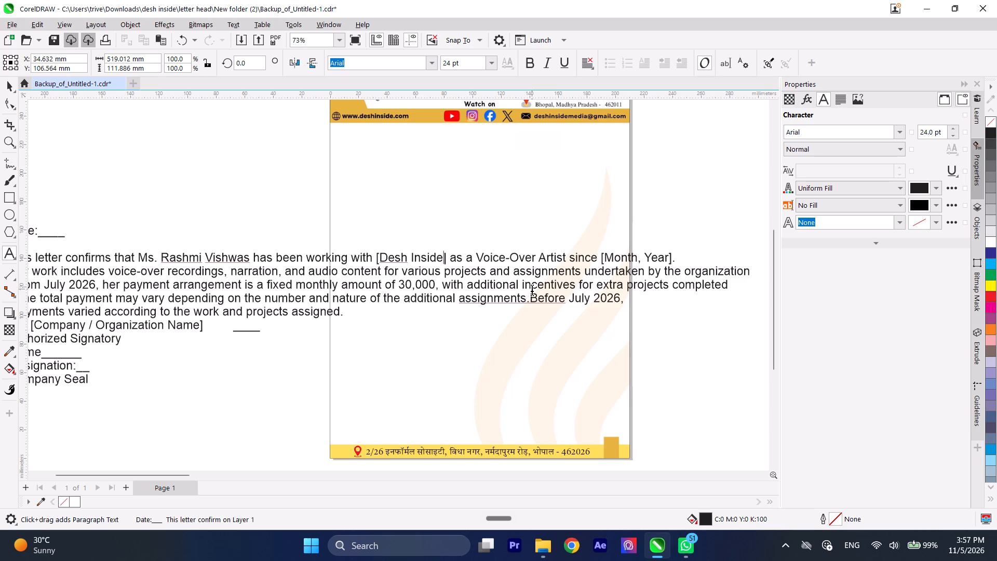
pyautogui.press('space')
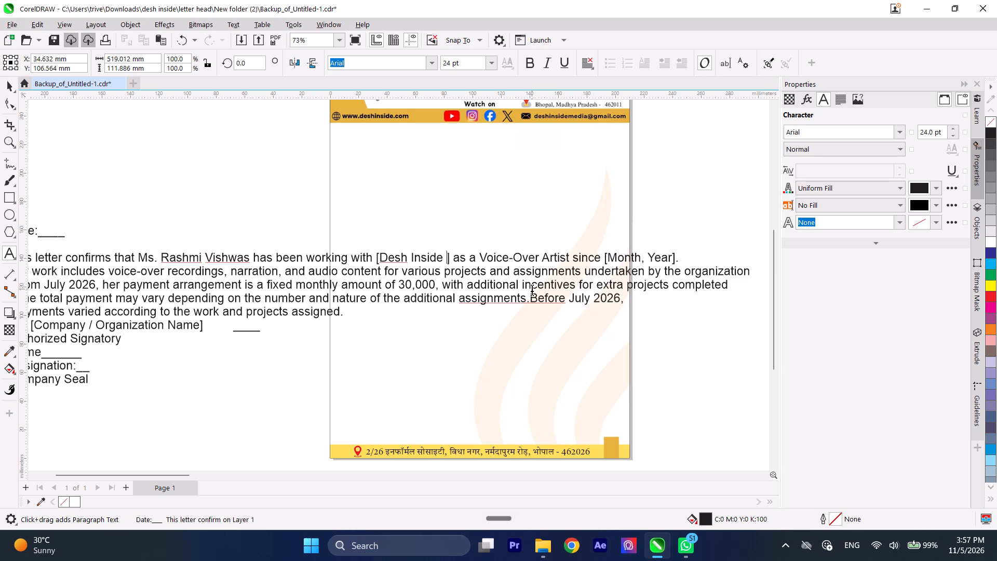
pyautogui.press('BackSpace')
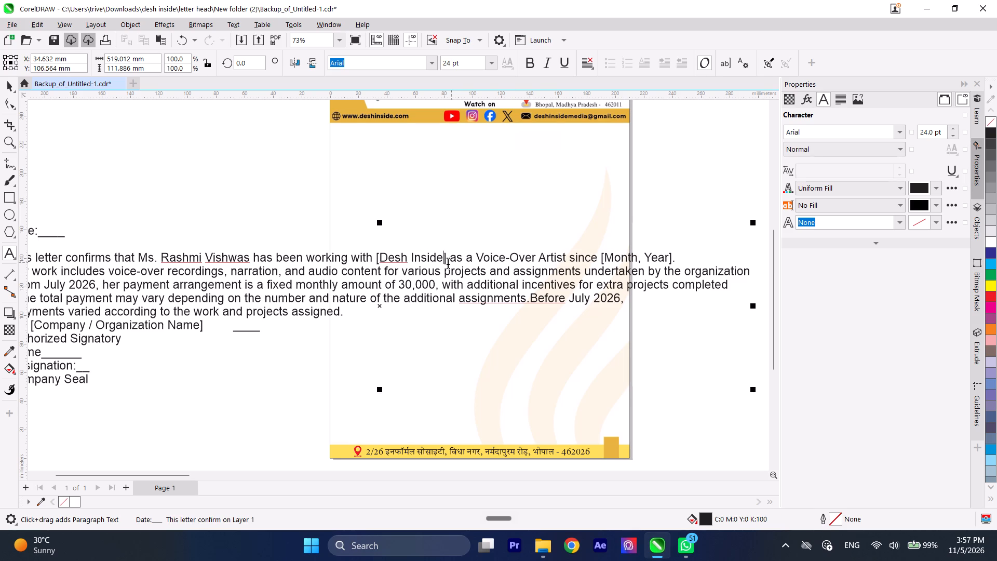
# Delete the square brackets around "Desh Inside" in the opening sentence.
pyautogui.click(447, 261)
pyautogui.press('BackSpace')
pyautogui.click(379, 252)
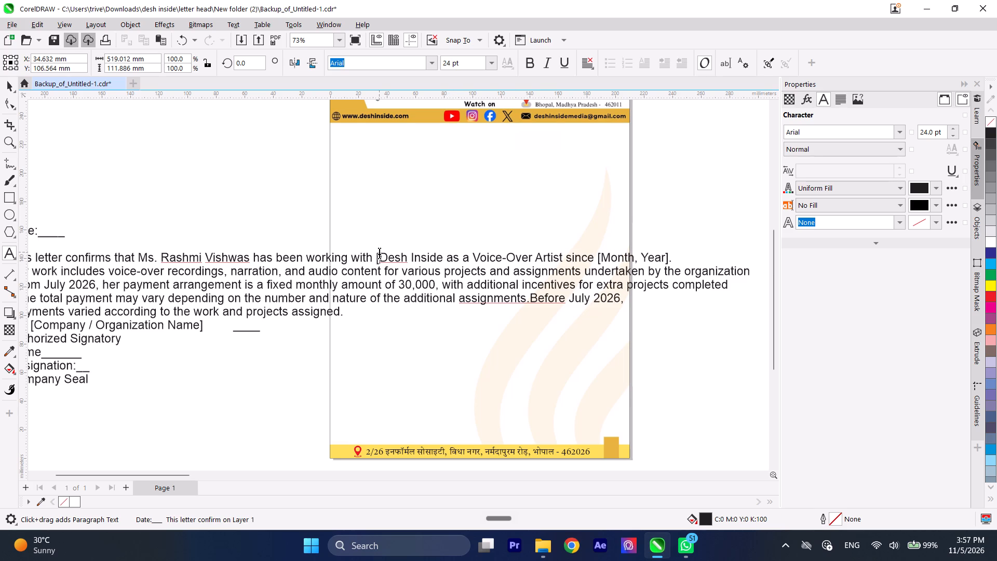
pyautogui.press('BackSpace')
# Make the words "Desh Inside" in the opening sentence bold.
pyautogui.moveTo(438, 253); pyautogui.dragTo(376, 257)
pyautogui.click(530, 64)
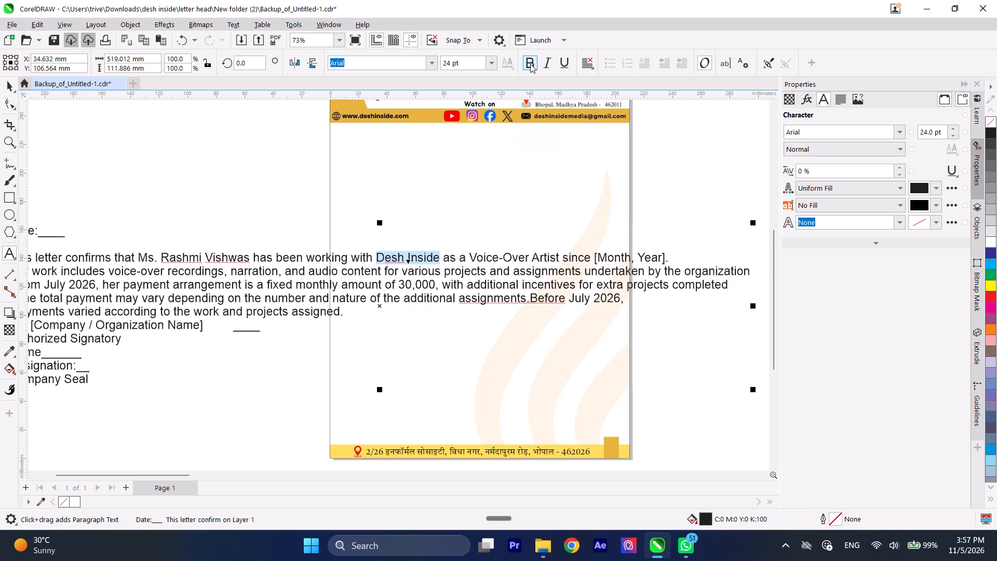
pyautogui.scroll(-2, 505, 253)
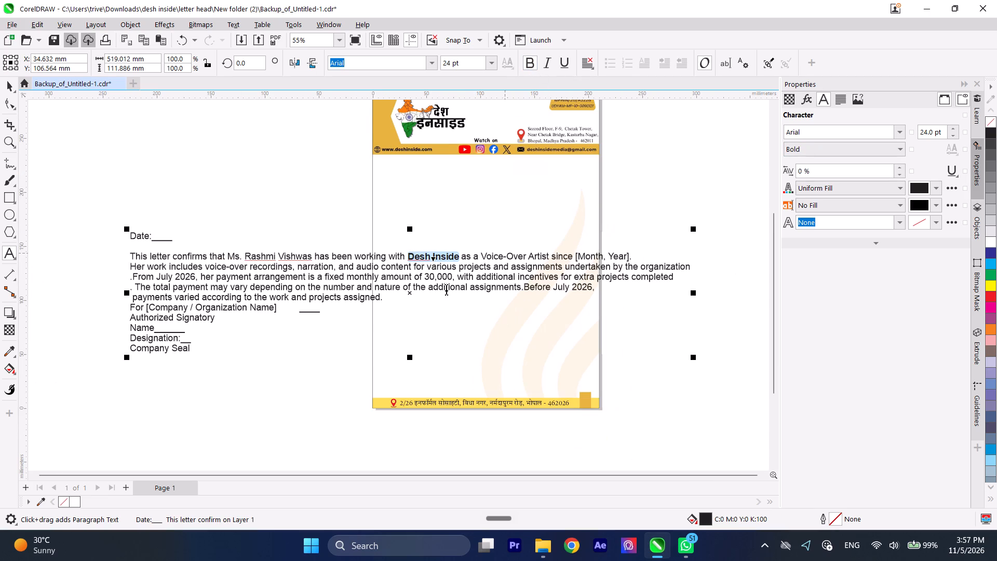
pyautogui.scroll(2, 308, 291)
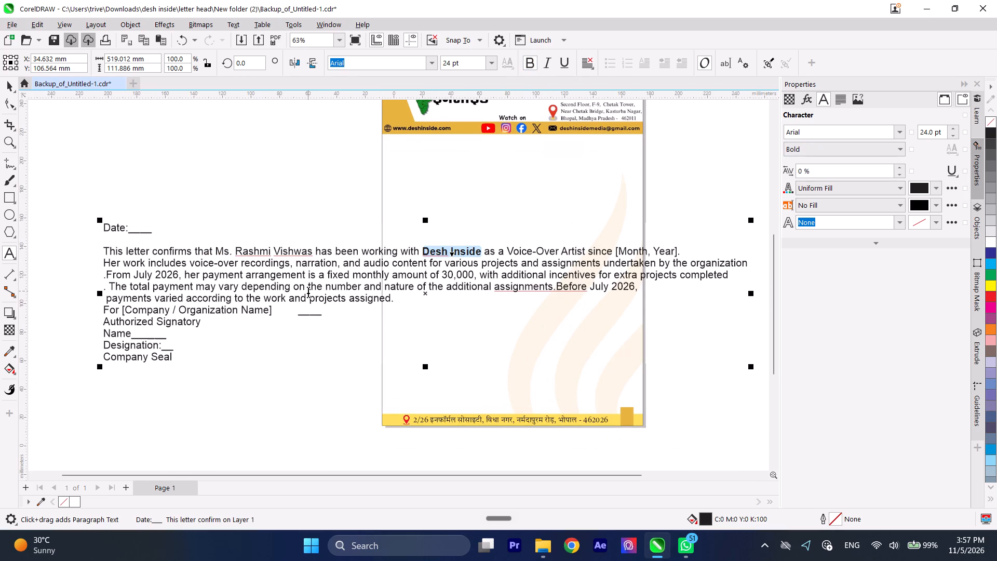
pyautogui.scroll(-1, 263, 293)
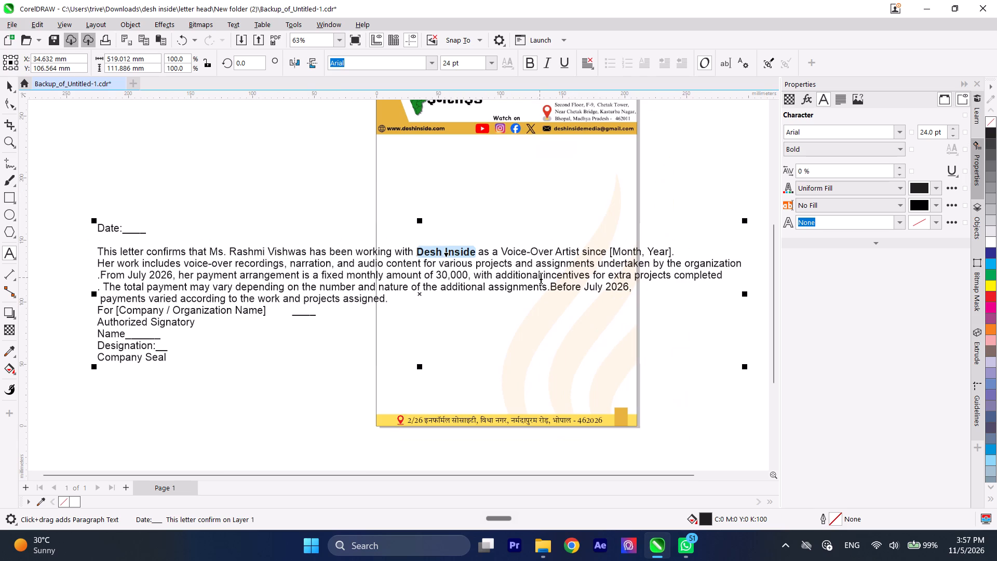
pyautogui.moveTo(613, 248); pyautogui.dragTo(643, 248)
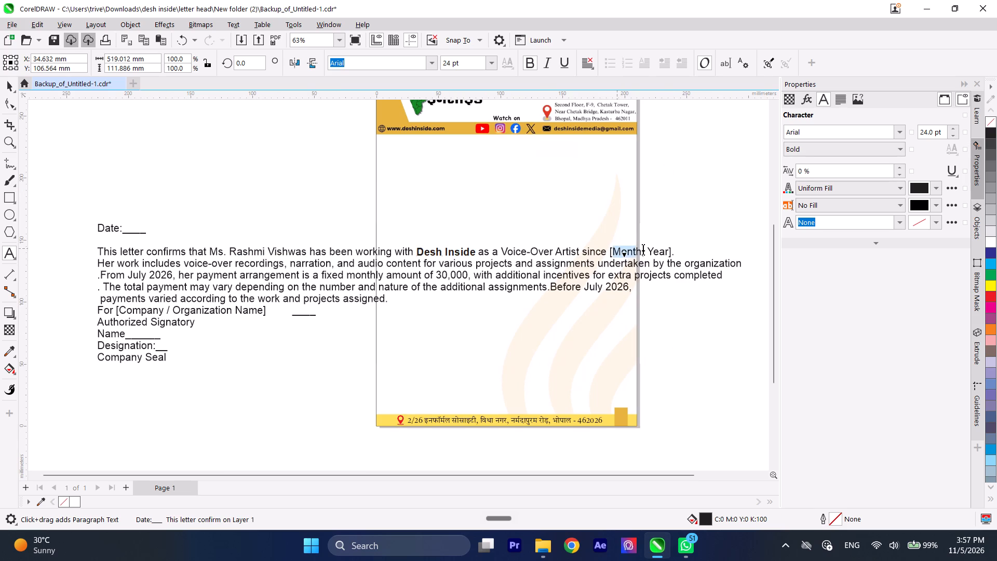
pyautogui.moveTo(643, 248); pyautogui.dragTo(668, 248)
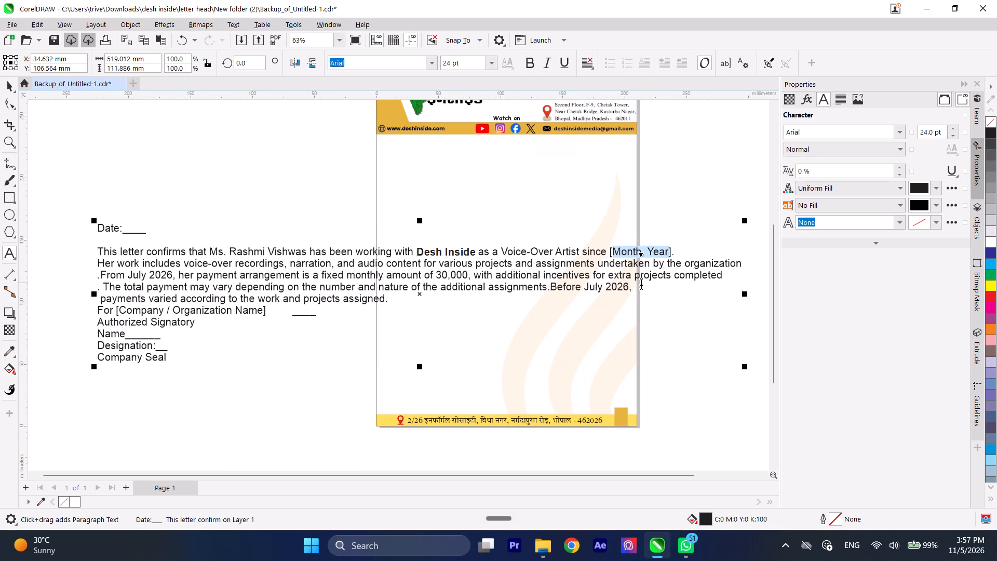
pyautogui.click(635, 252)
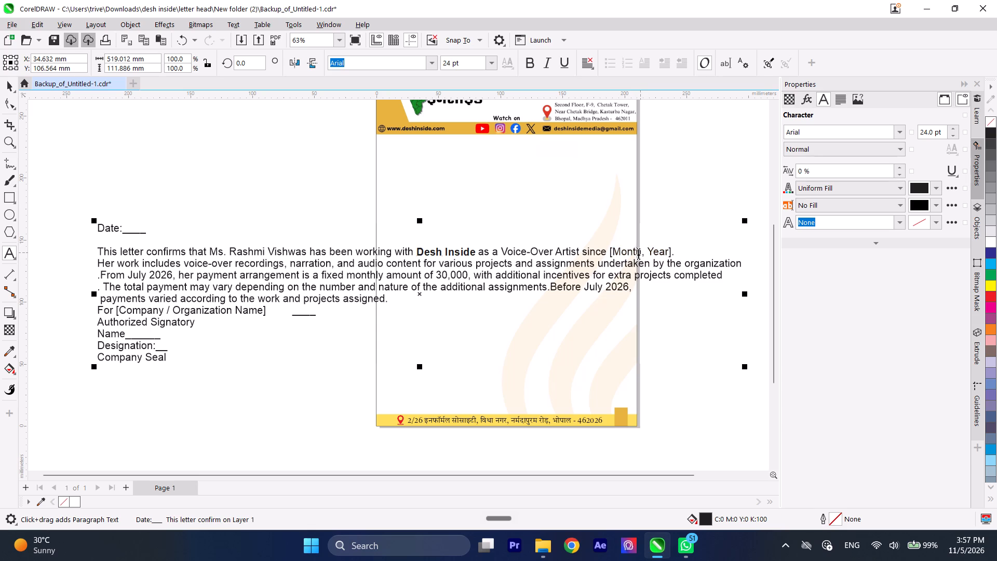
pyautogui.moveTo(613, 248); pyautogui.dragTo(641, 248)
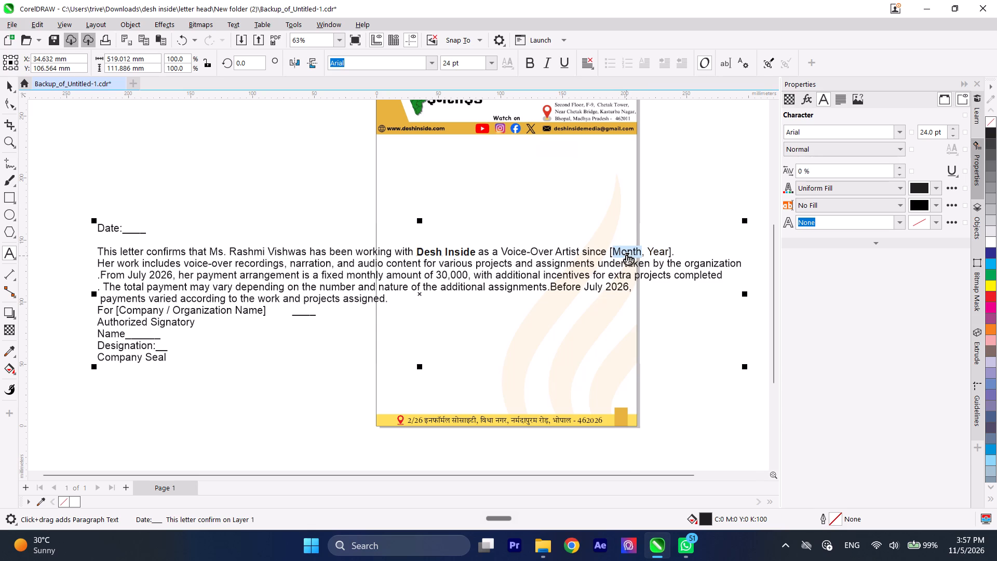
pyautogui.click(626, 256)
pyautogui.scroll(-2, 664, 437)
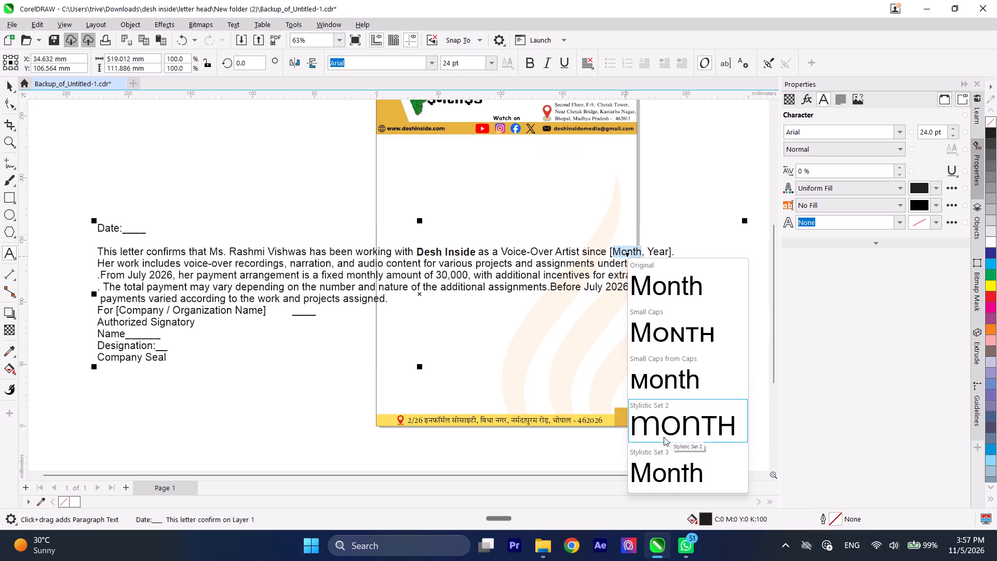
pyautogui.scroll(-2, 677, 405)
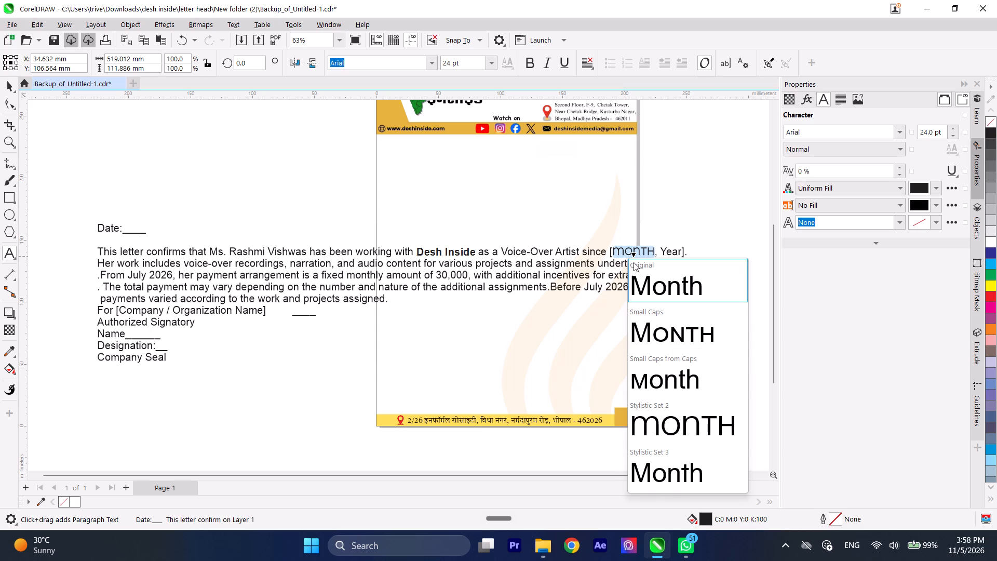
# Replace the "[Month, Year]" placeholder at the end of the opening sentence with "July, 2023", without brackets.
pyautogui.click(627, 251)
pyautogui.doubleClick(627, 251)
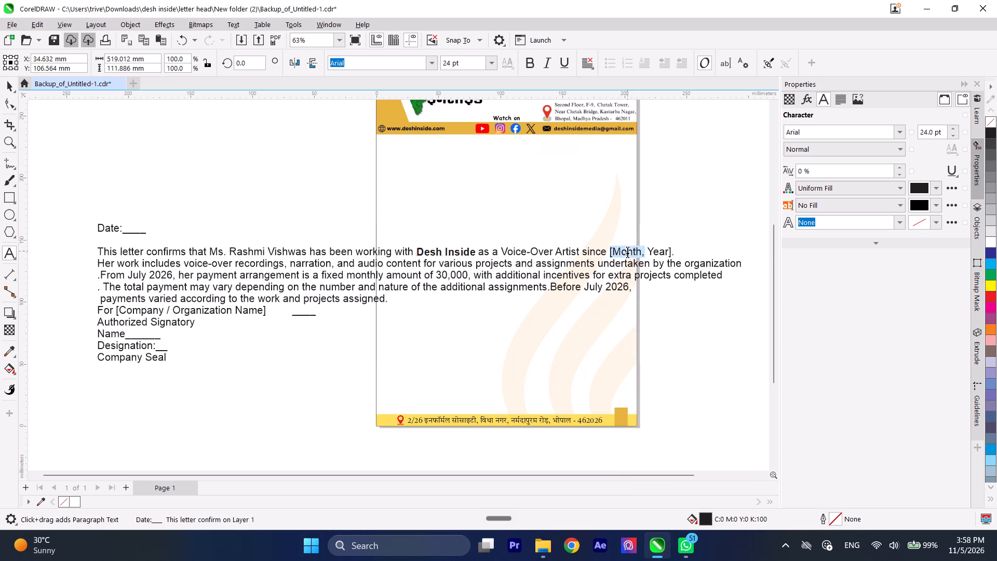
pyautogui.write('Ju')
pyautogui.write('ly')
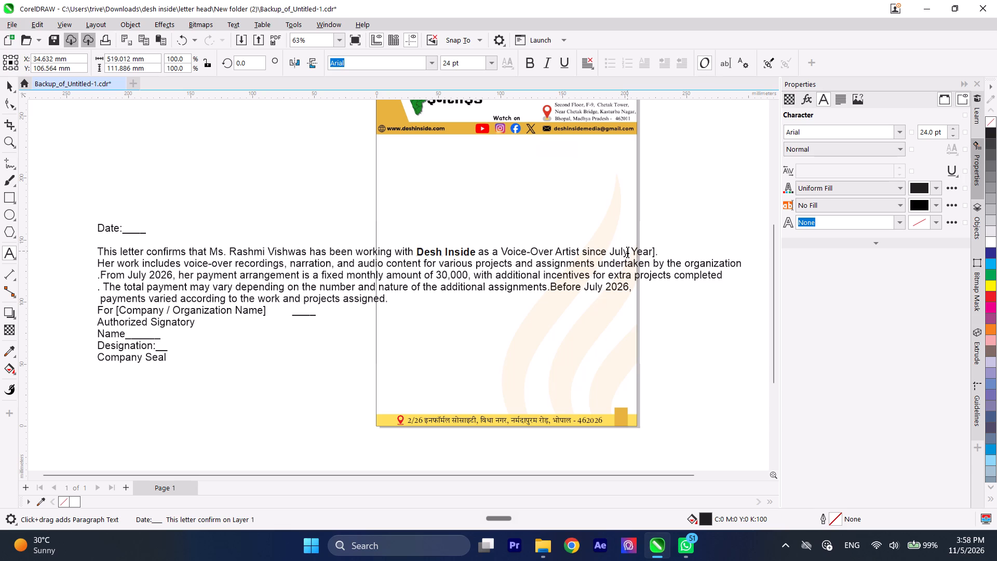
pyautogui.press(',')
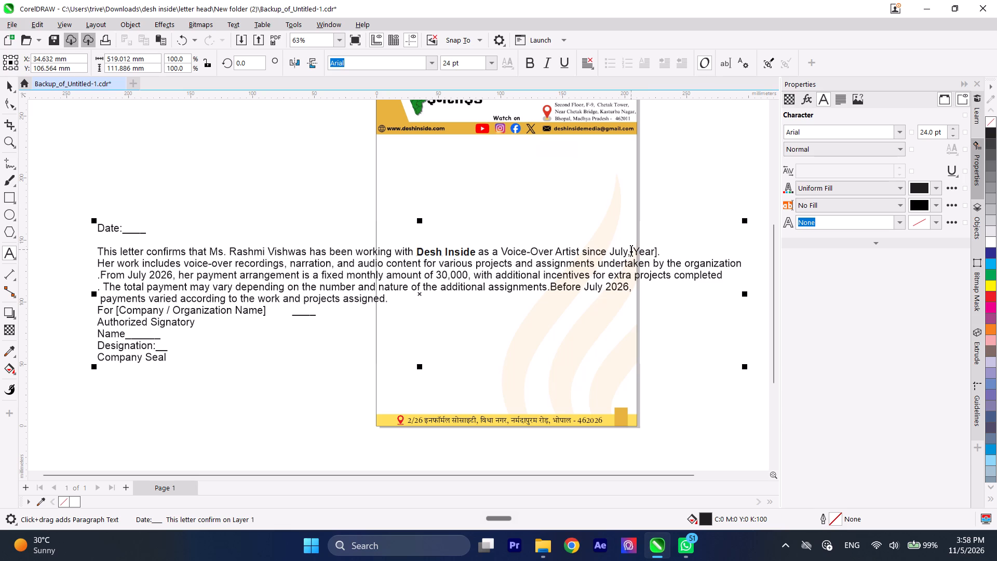
pyautogui.moveTo(636, 248); pyautogui.dragTo(653, 248)
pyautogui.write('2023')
pyautogui.click(659, 248)
pyautogui.press('BackSpace')
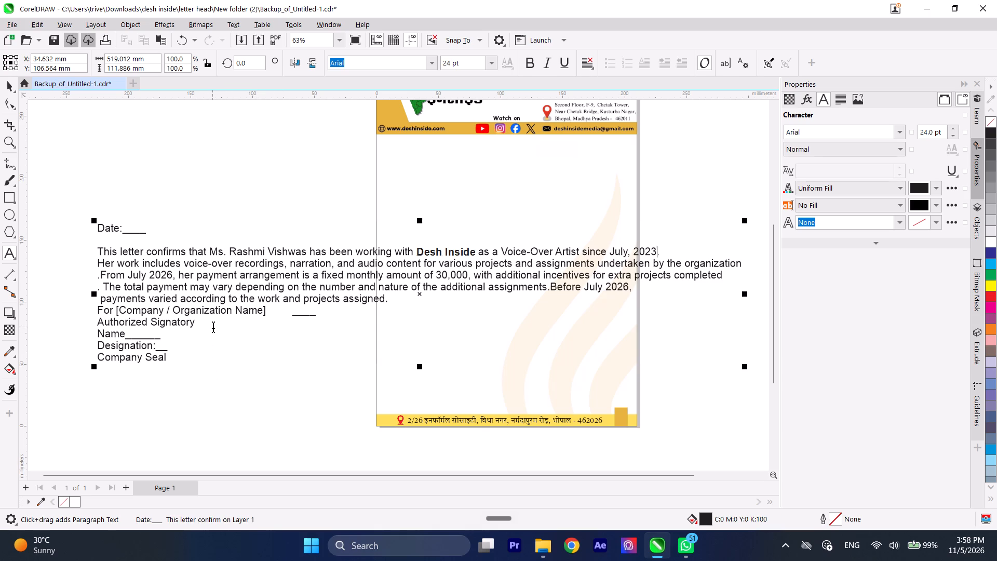
# Insert a line break after "For [Company / Organization Name]" so the signature blank sits on its own line.
pyautogui.click(267, 311)
pyautogui.press('Return')
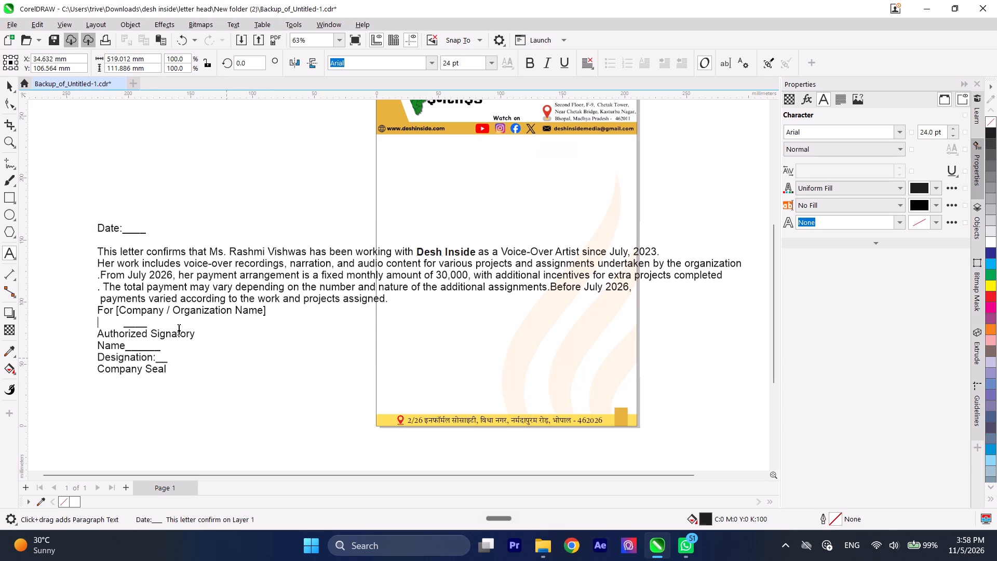
# Replace the "[Company / Organization Name]" placeholder after "For" with a copy of the bold "Desh Inside" from the opening sentence.
pyautogui.moveTo(120, 310); pyautogui.dragTo(233, 312)
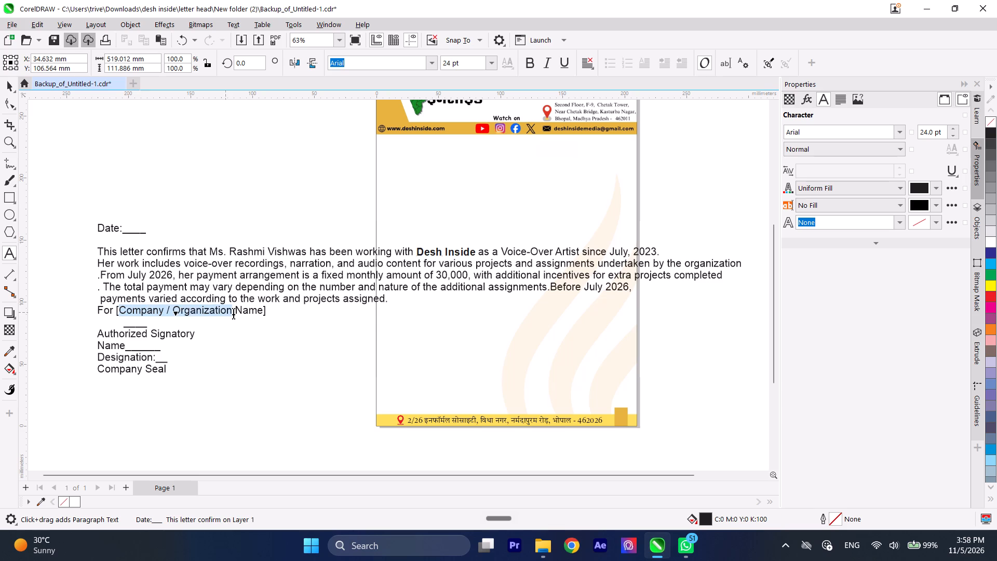
pyautogui.moveTo(233, 312); pyautogui.dragTo(262, 312)
pyautogui.moveTo(415, 246); pyautogui.dragTo(476, 247)
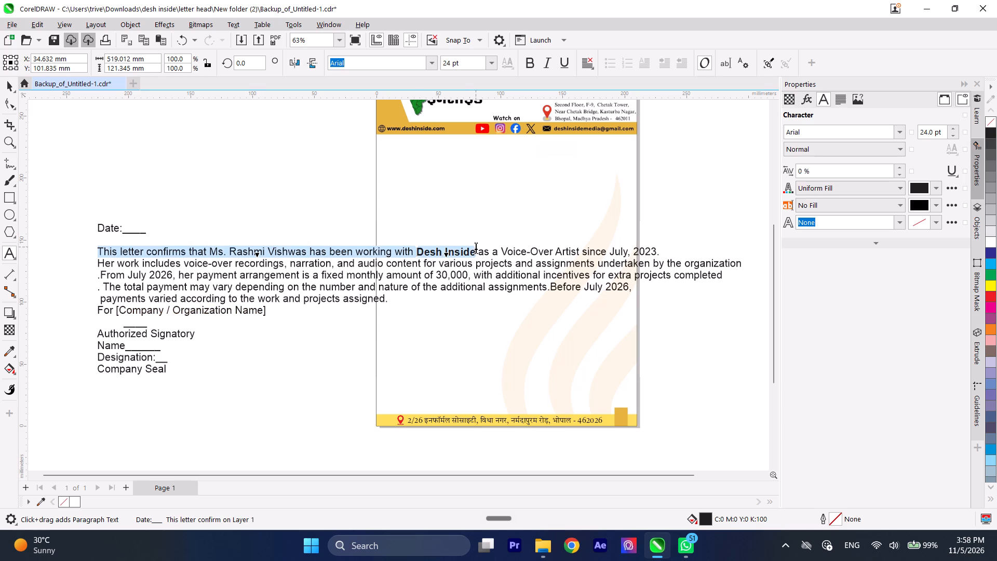
pyautogui.hotkey('ctrl', 'c')
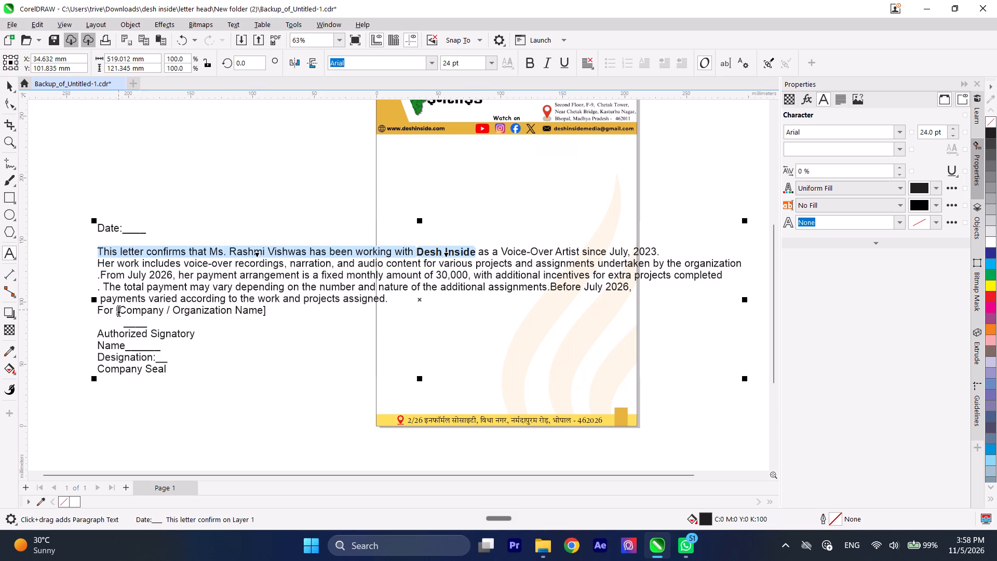
pyautogui.click(383, 248)
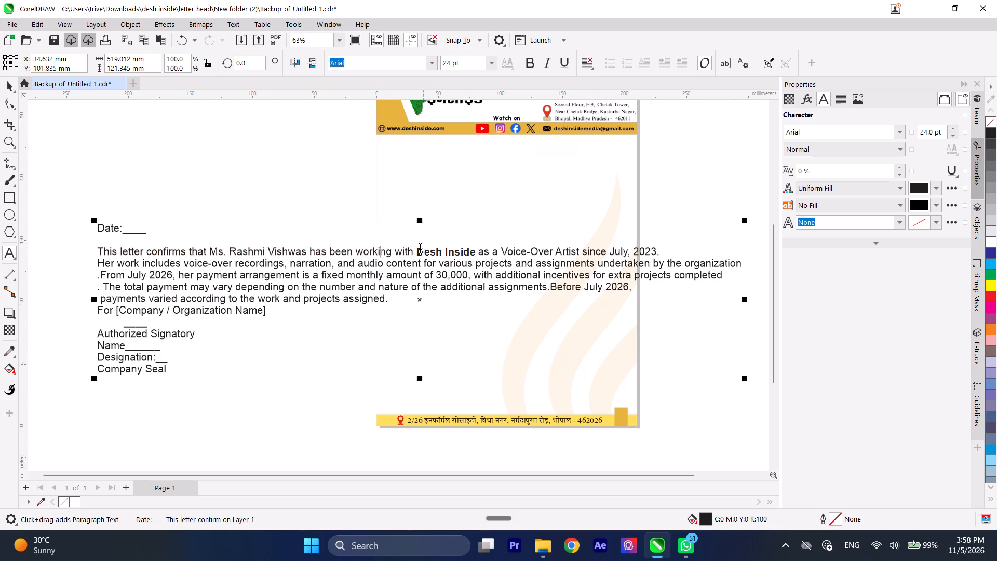
pyautogui.moveTo(417, 248); pyautogui.dragTo(475, 248)
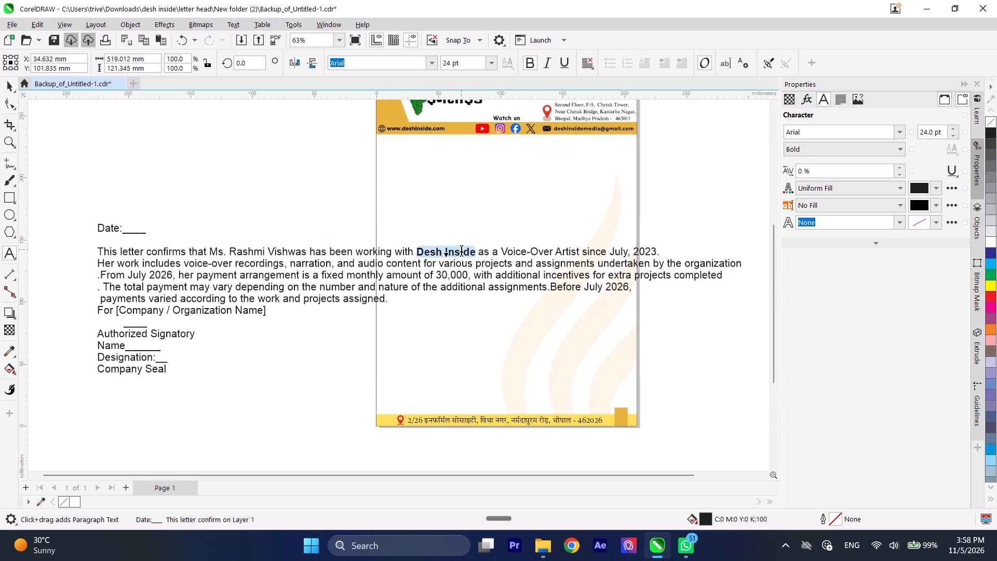
pyautogui.hotkey('ctrl', 'c')
pyautogui.hotkey('ctrl', 'c')
pyautogui.moveTo(115, 308); pyautogui.dragTo(268, 309)
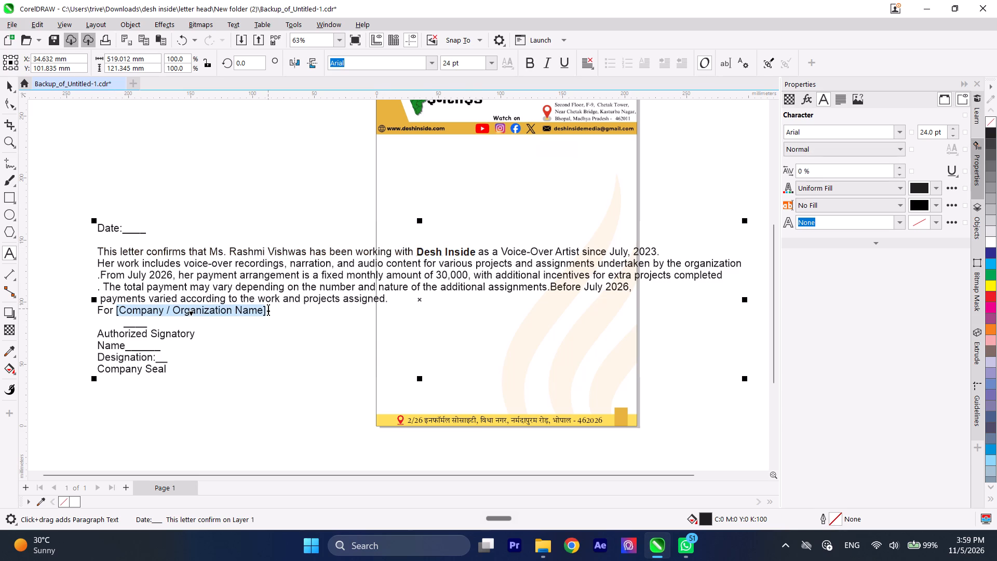
pyautogui.hotkey('ctrl', 'v')
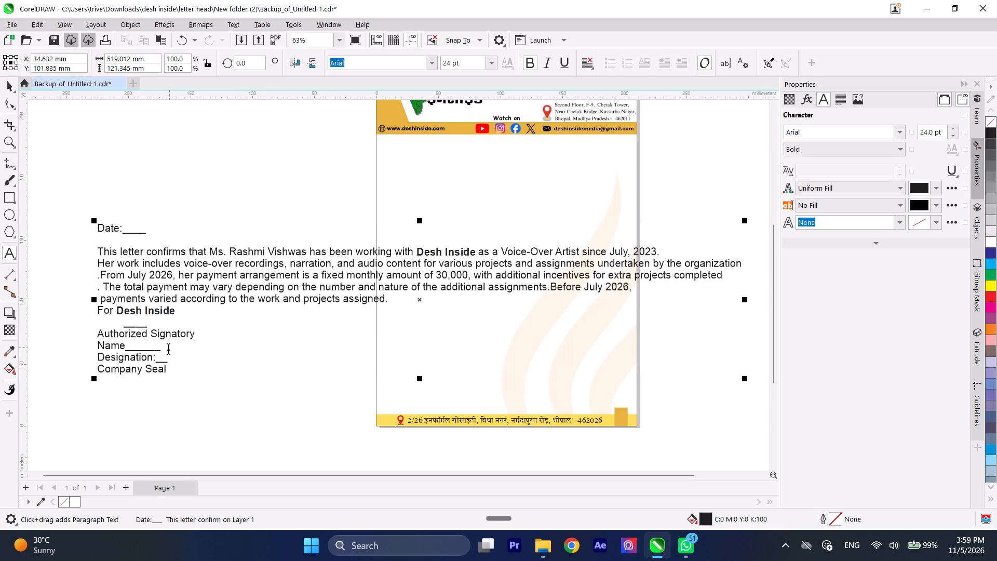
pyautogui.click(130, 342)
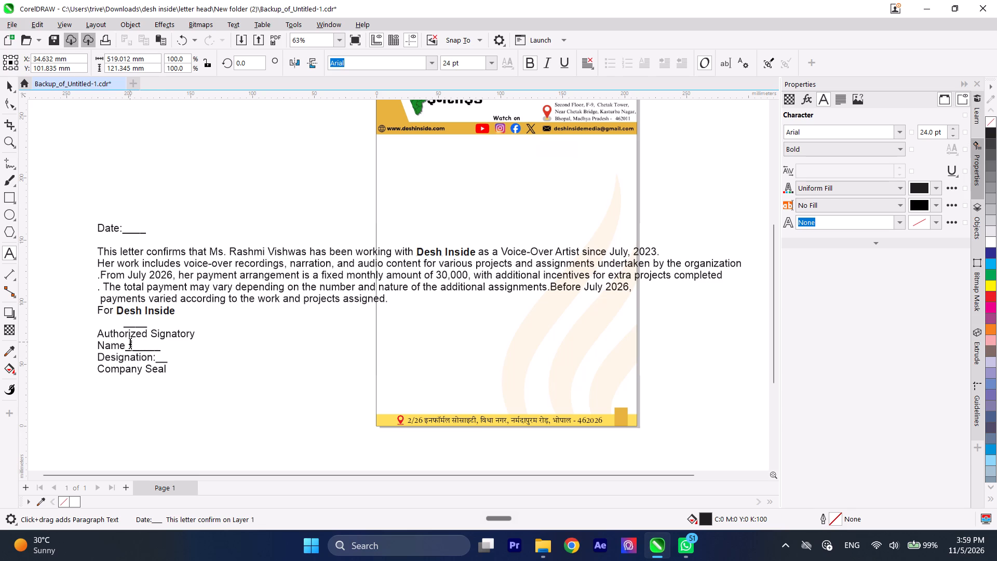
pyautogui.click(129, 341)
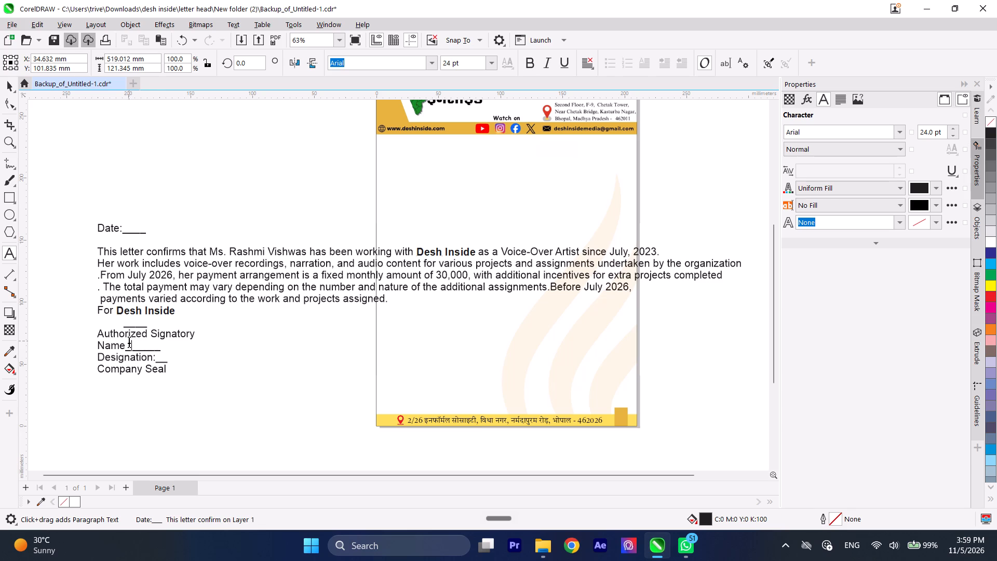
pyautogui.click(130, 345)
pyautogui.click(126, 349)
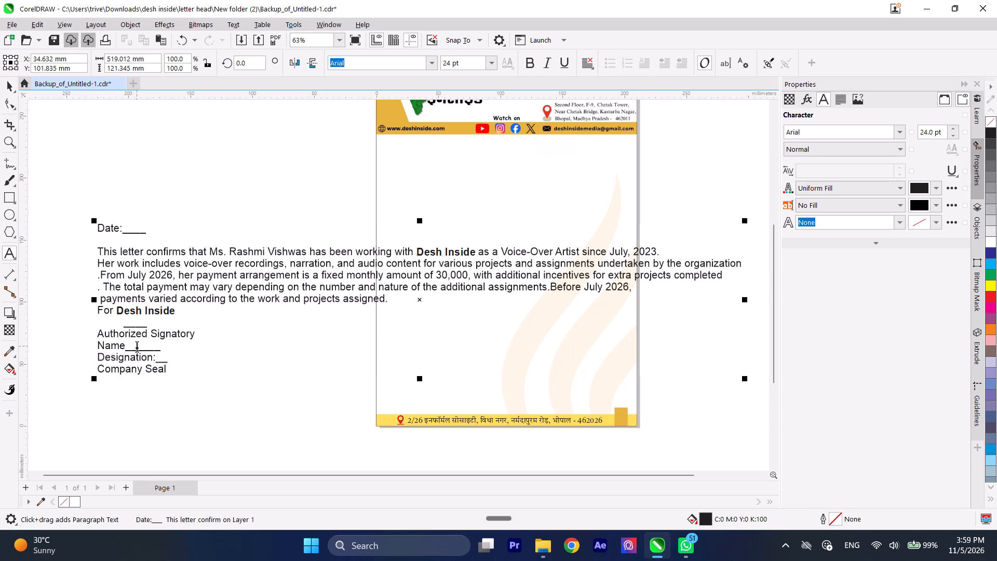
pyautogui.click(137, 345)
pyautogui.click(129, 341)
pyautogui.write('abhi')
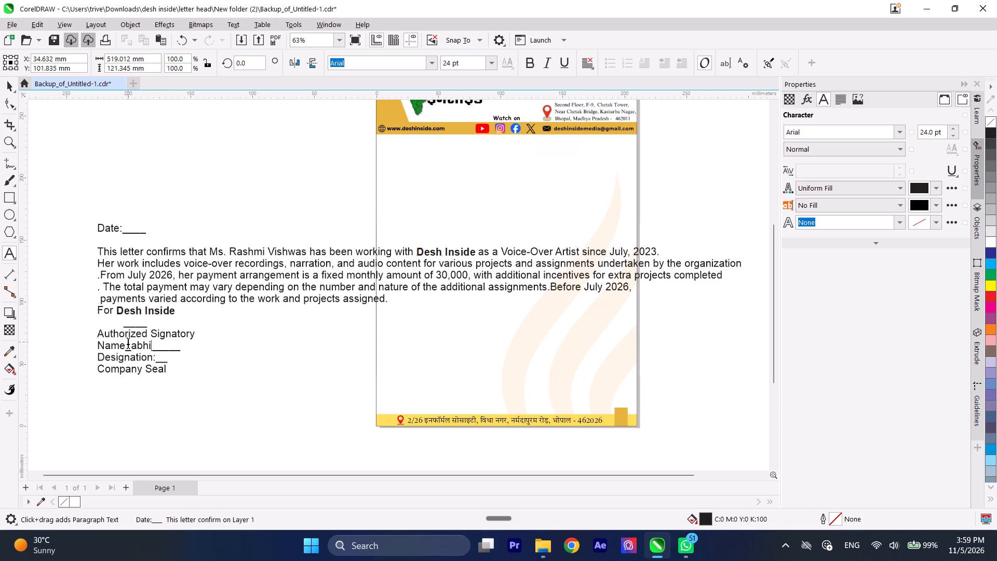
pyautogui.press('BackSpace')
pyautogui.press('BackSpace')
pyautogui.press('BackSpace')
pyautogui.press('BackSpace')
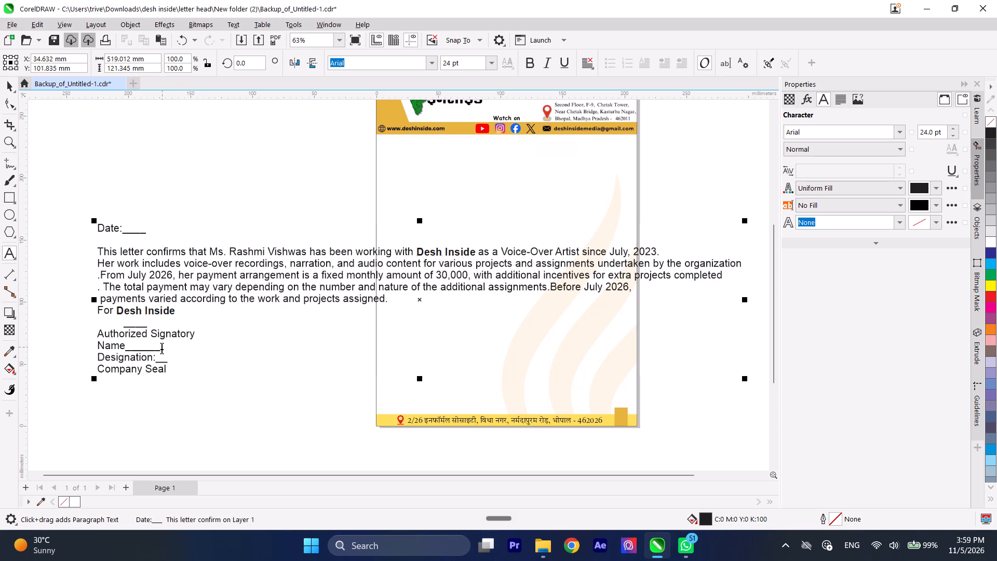
# Replace the blank after "Name" in the signature block with a spaced hyphen and the authorized signatory's name.
pyautogui.moveTo(161, 347); pyautogui.dragTo(128, 348)
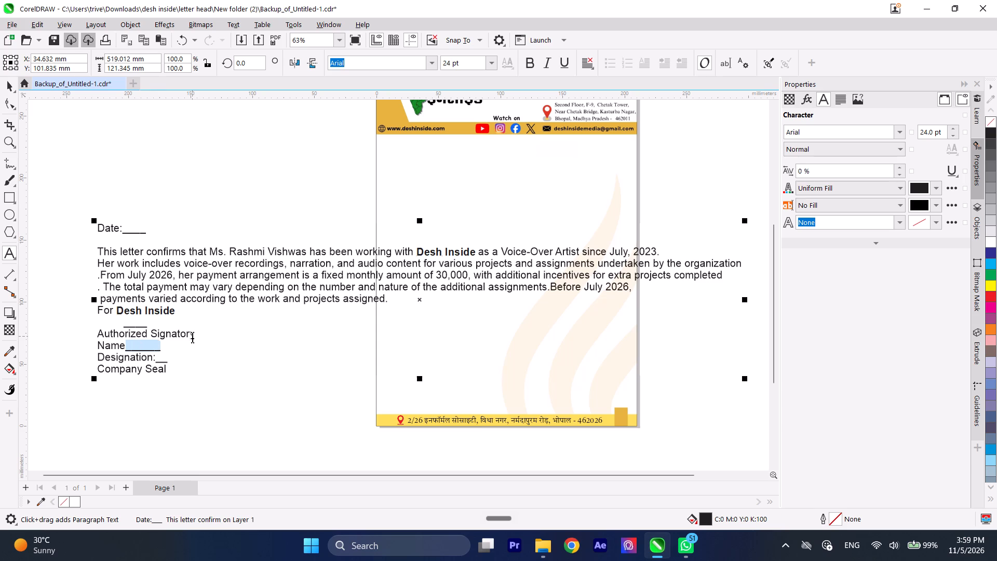
pyautogui.press('BackSpace')
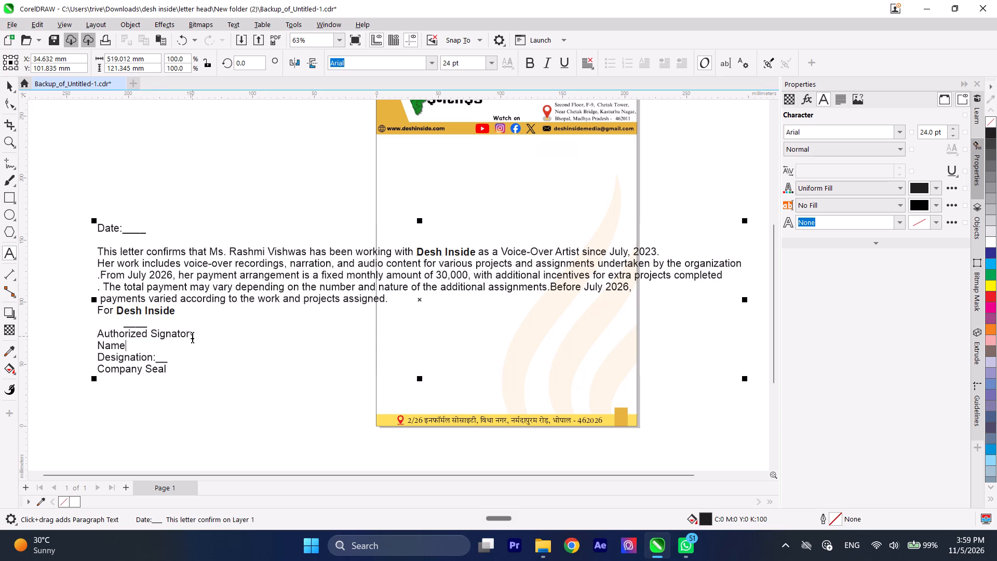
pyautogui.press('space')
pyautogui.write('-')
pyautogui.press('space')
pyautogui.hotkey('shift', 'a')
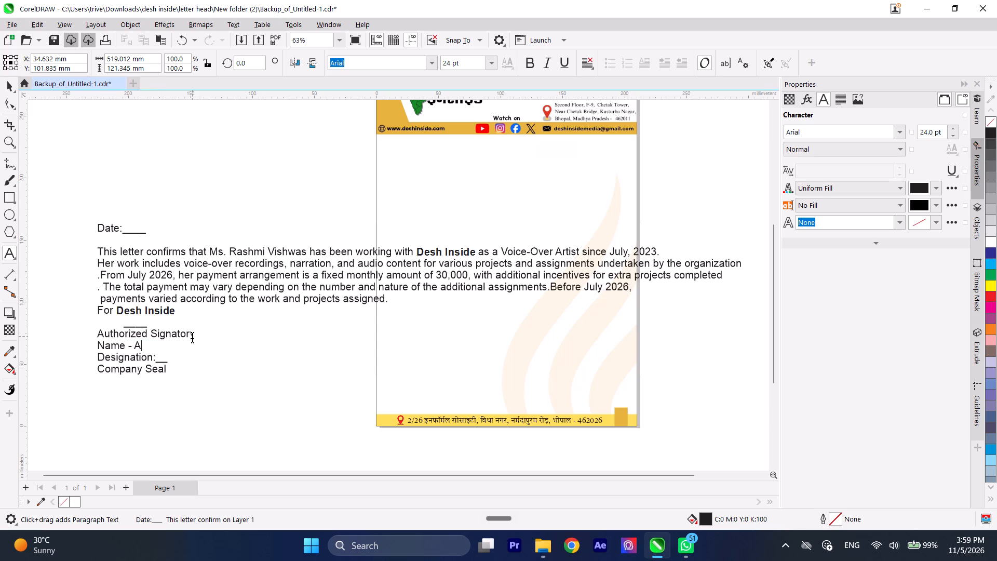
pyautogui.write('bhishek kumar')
# Change the designation line in the signature block to "Designation - Director", replacing its colon and blank.
pyautogui.moveTo(180, 360); pyautogui.dragTo(165, 360)
pyautogui.moveTo(165, 360); pyautogui.dragTo(157, 360)
pyautogui.press('BackSpace')
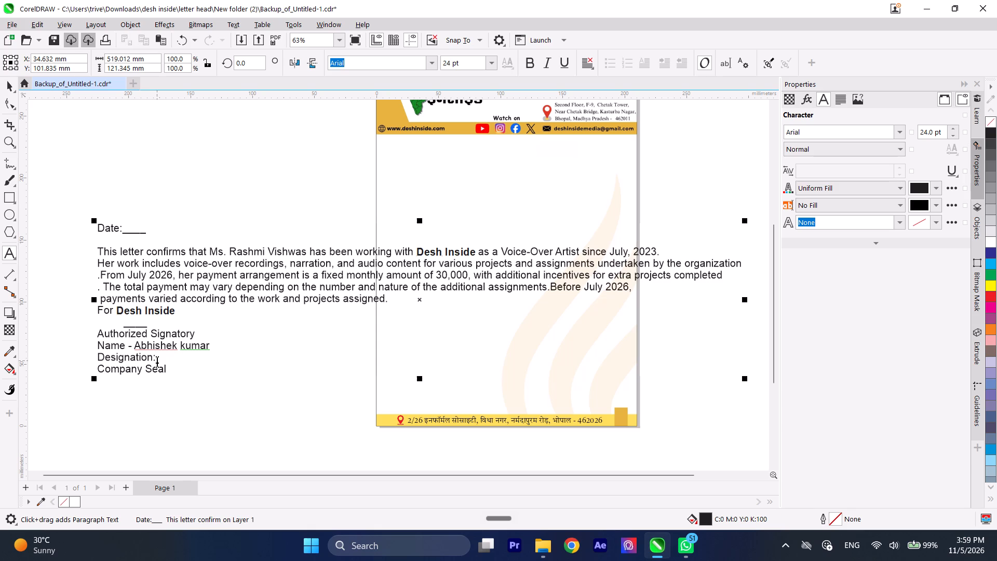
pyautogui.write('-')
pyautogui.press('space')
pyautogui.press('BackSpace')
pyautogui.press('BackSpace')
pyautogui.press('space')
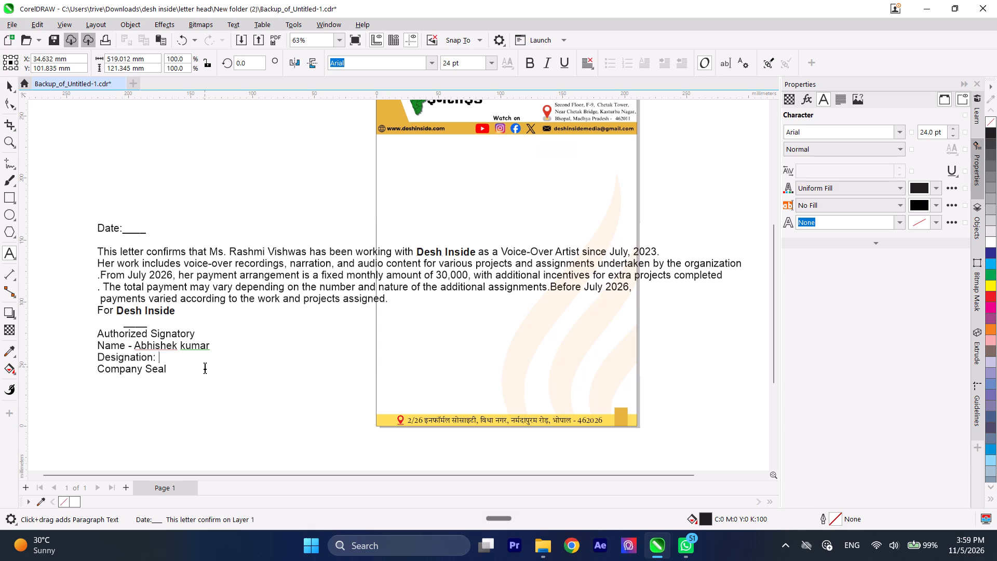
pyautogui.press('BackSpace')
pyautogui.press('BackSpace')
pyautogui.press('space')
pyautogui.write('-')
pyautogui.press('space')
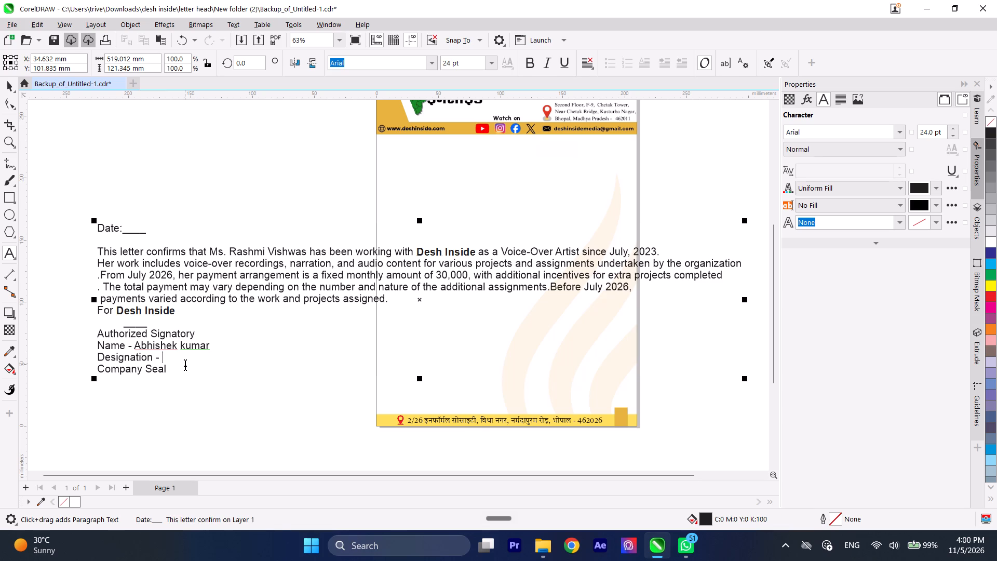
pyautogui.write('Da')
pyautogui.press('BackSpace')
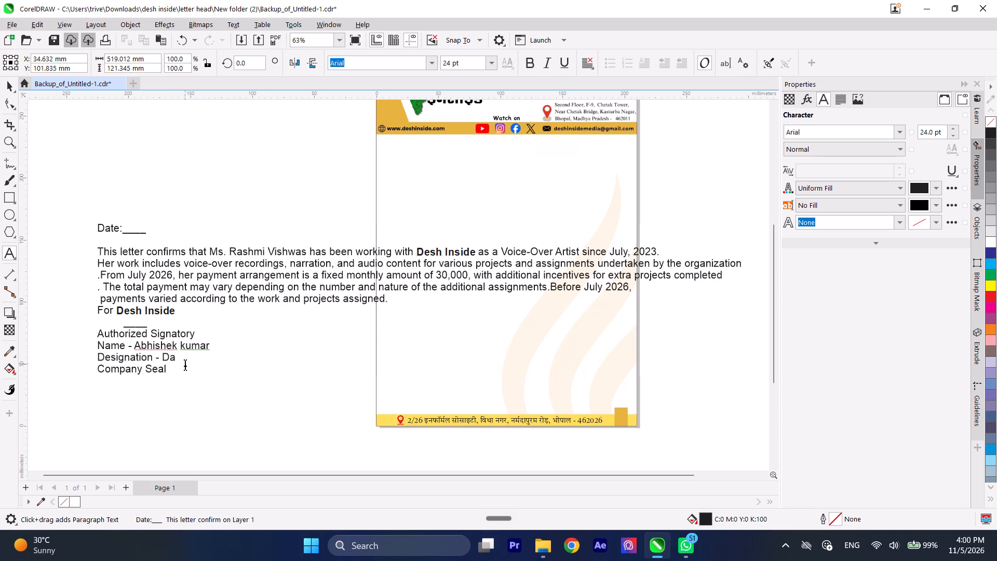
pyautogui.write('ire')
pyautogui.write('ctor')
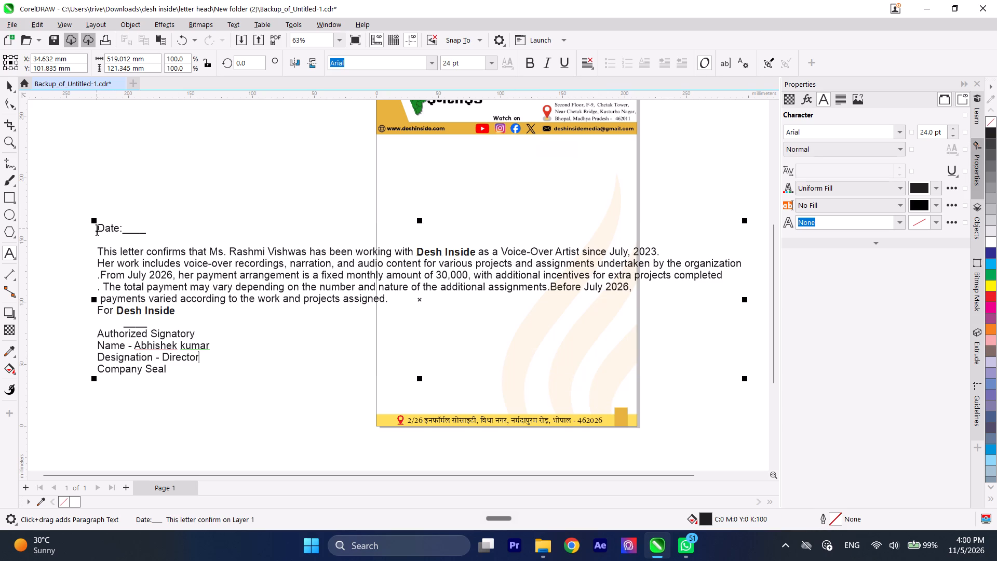
# Cut the "Date:" line with its blank out of the letter text and paste it as a separate text object above the letter.
pyautogui.moveTo(97, 228); pyautogui.dragTo(153, 228)
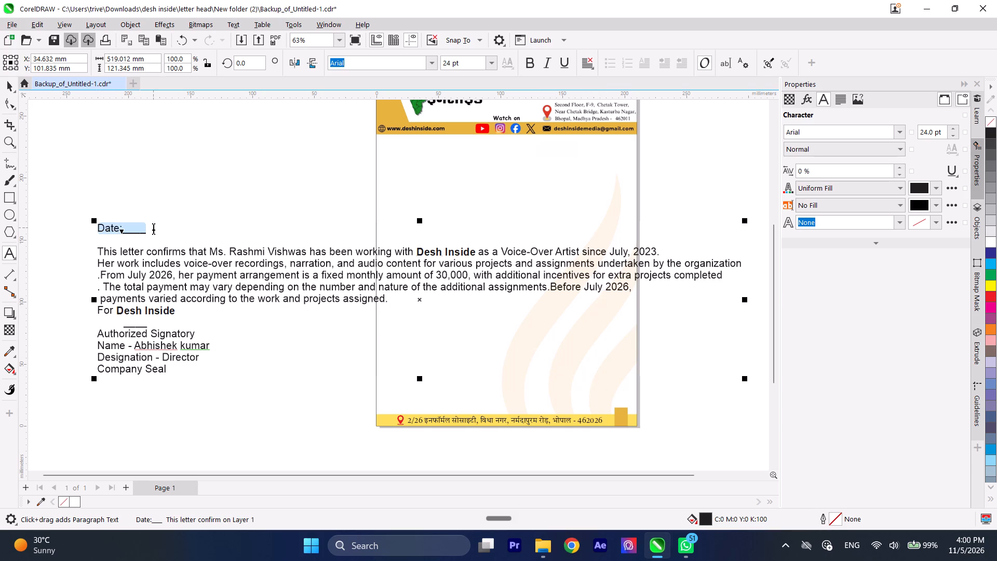
pyautogui.hotkey('ctrl', 'x')
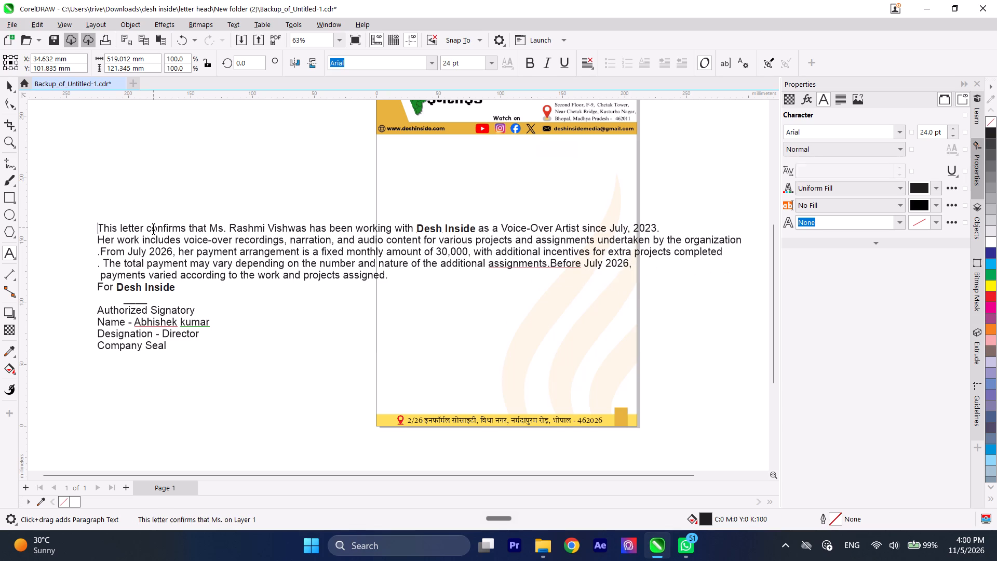
pyautogui.click(110, 164)
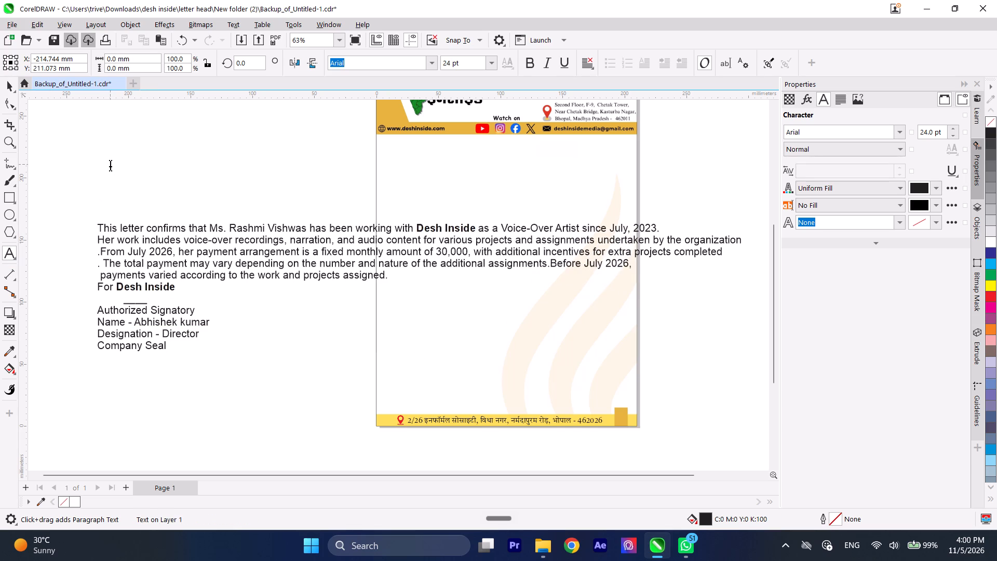
pyautogui.hotkey('ctrl', 'v')
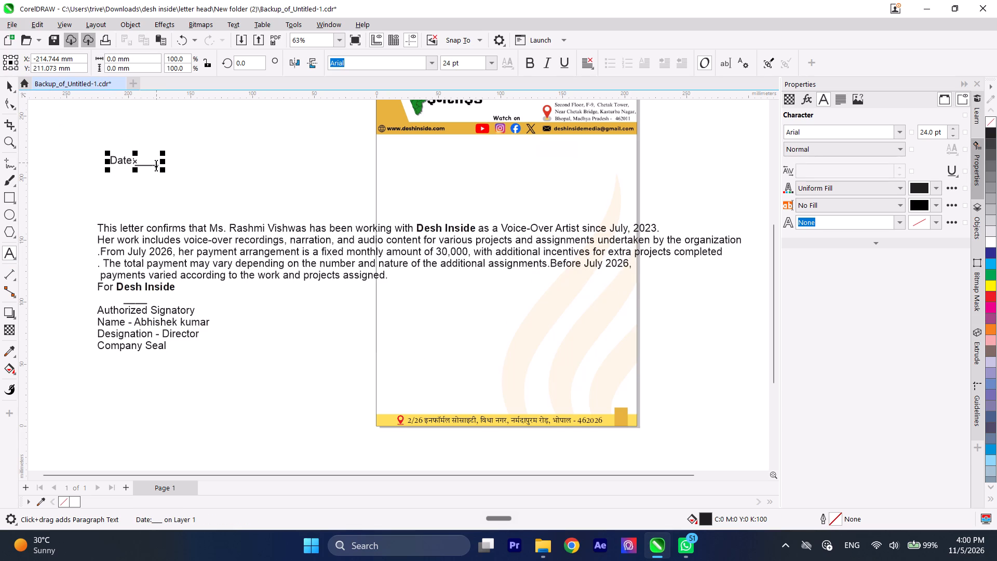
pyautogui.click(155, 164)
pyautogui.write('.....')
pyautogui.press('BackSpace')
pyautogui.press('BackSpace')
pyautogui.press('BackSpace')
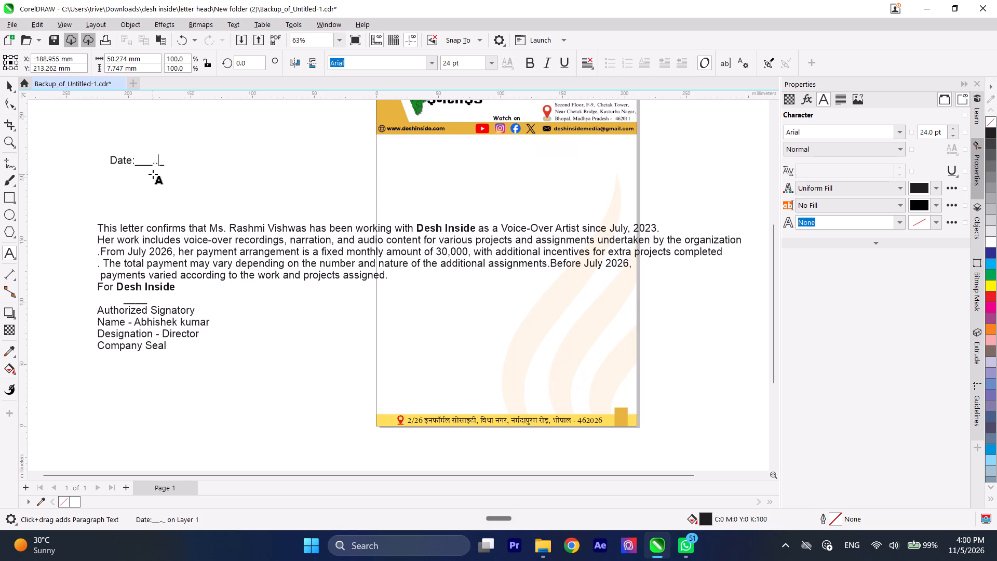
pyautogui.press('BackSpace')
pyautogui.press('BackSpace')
# Move the date line onto the letterhead, just below the header band near the page's right edge, centred at about X 184 mm, Y 222 mm.
pyautogui.click(12, 89)
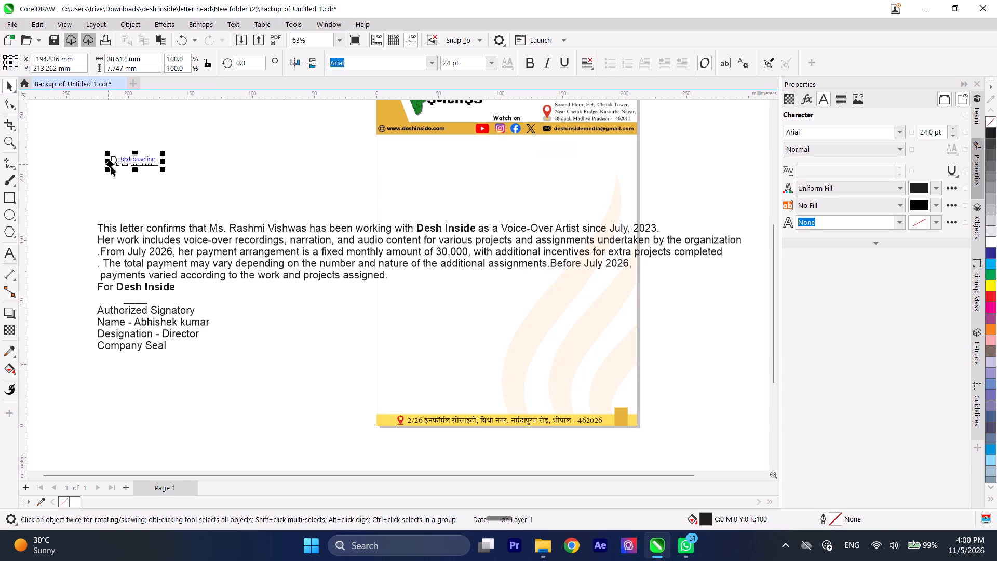
pyautogui.moveTo(115, 159); pyautogui.dragTo(588, 148)
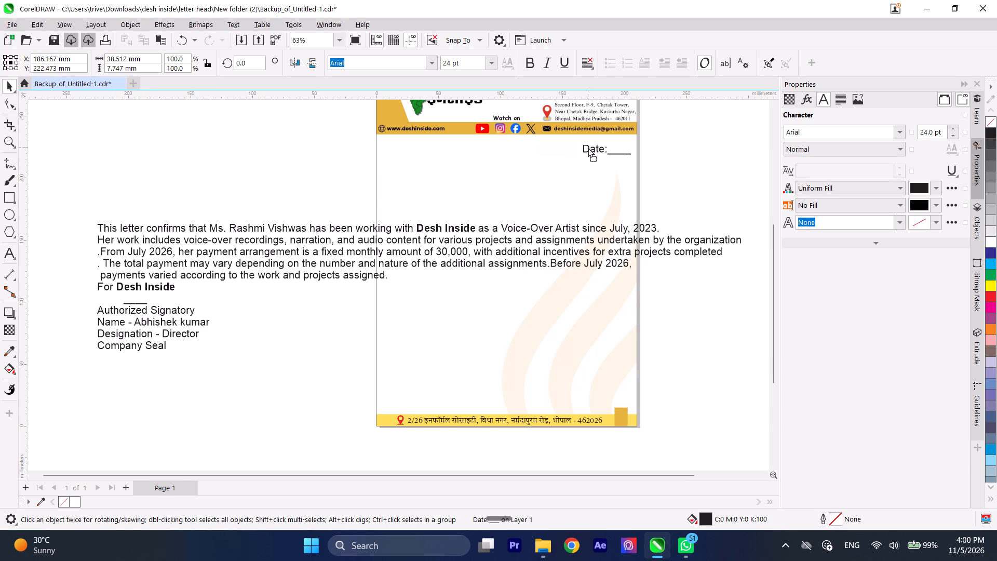
pyautogui.moveTo(588, 148); pyautogui.dragTo(585, 148)
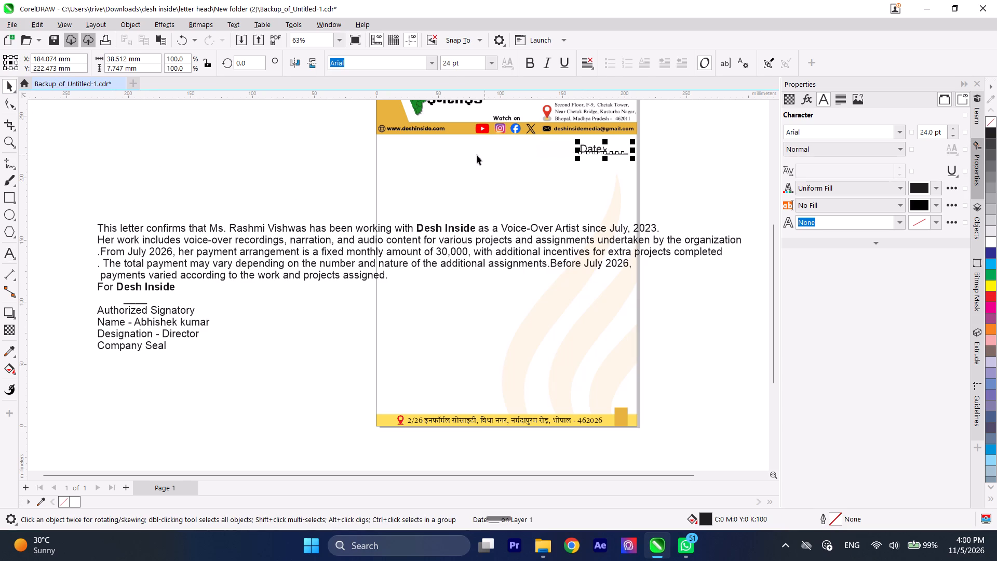
pyautogui.click(322, 152)
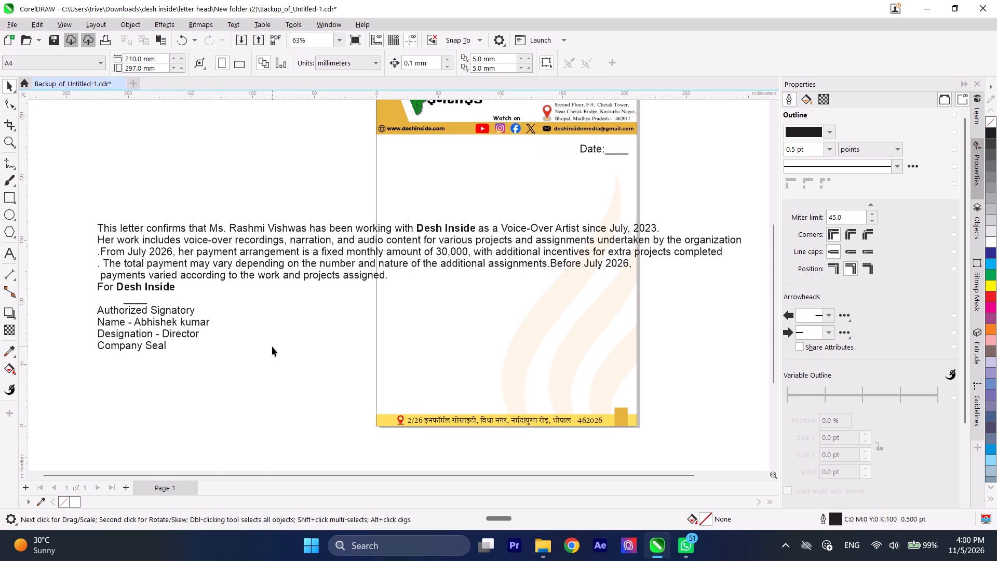
# Cut the letter body from "This letter confirms" through "For Desh Inside" and paste it as separate text on the letterhead page.
pyautogui.scroll(-1, 272, 346)
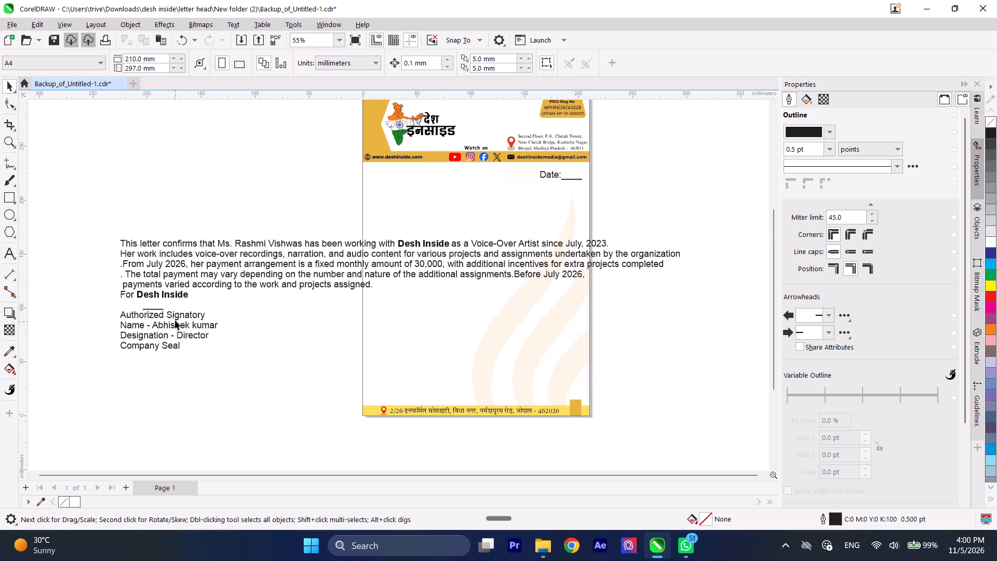
pyautogui.click(160, 291)
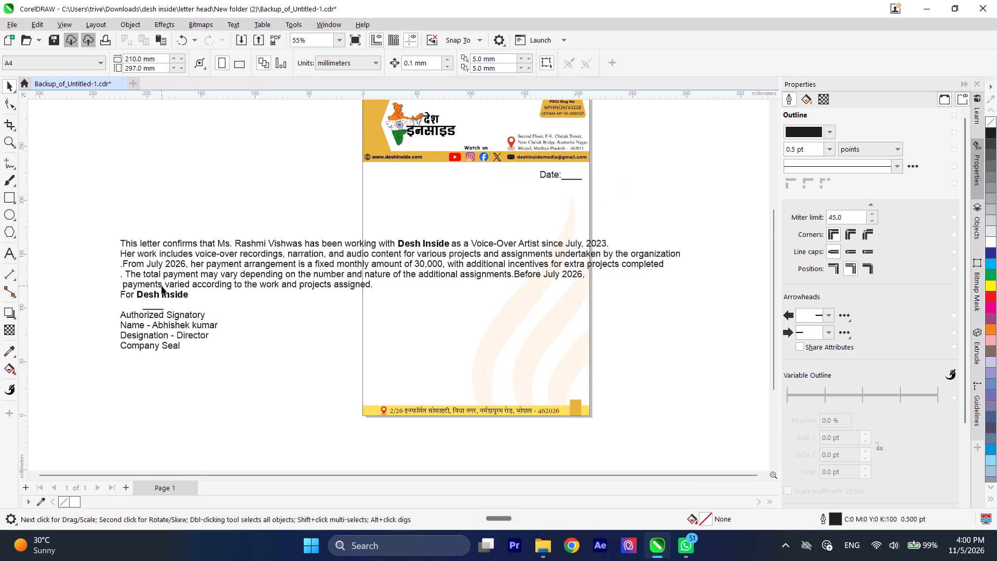
pyautogui.doubleClick(161, 284)
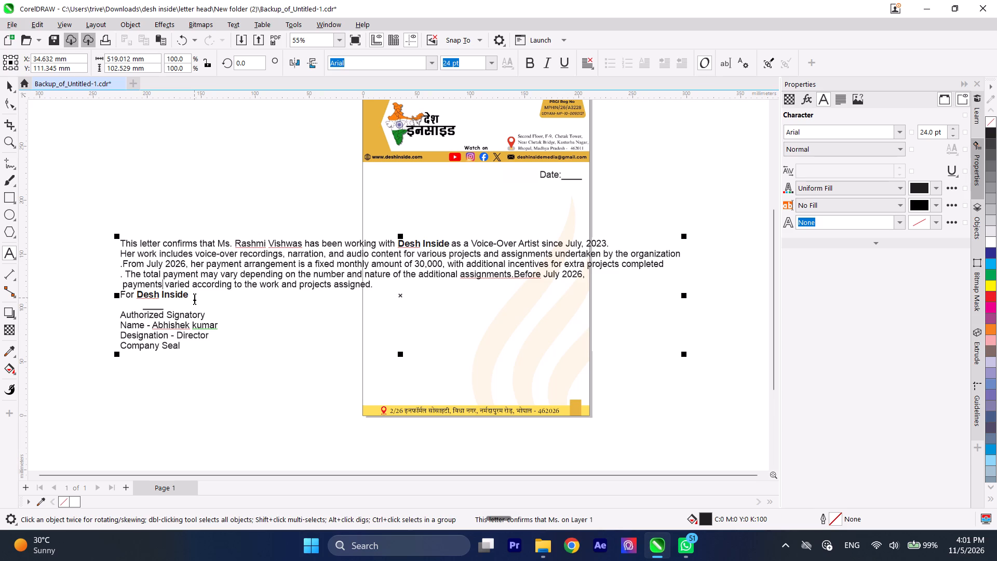
pyautogui.moveTo(194, 297); pyautogui.dragTo(112, 249)
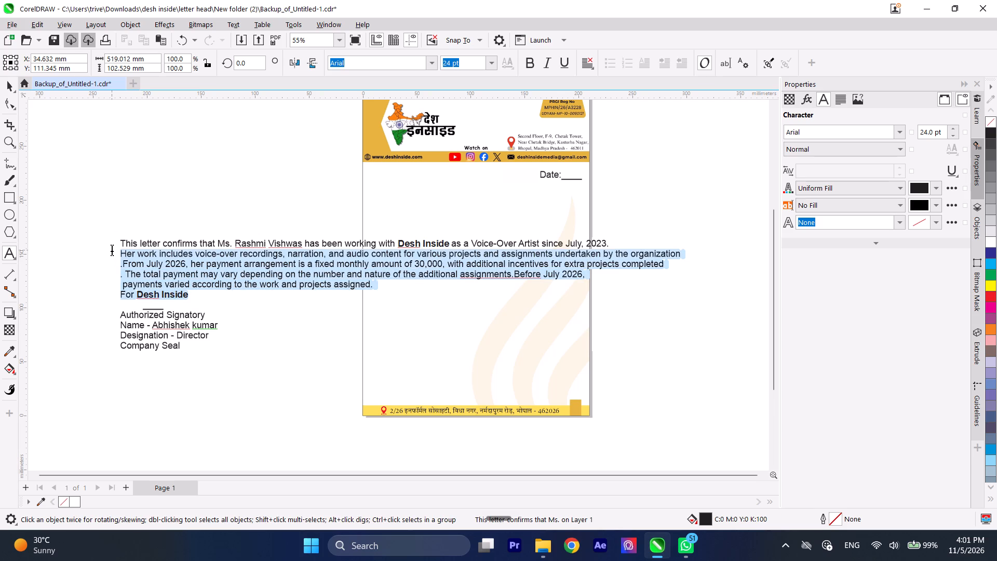
pyautogui.moveTo(112, 249); pyautogui.dragTo(111, 245)
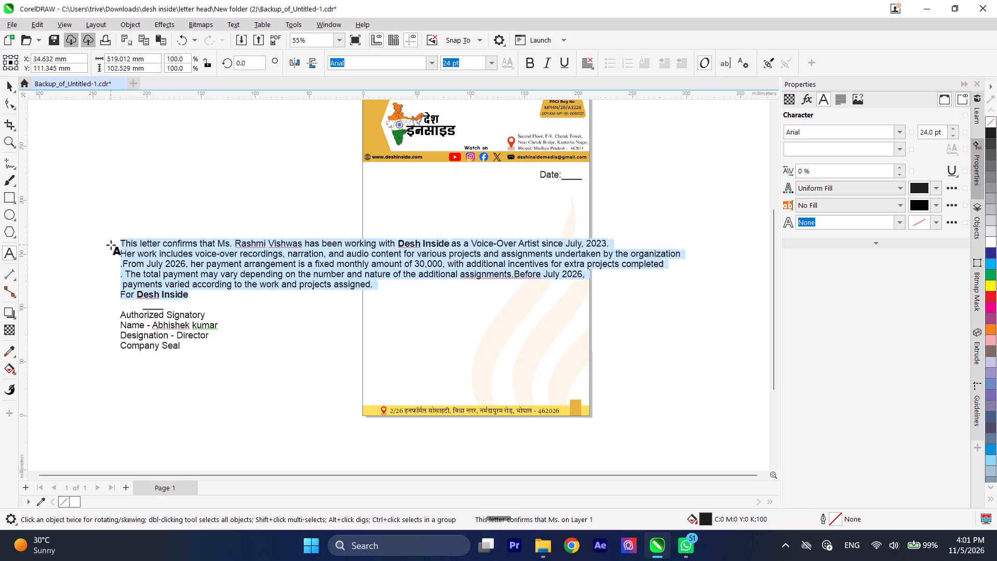
pyautogui.hotkey('ctrl', 'x')
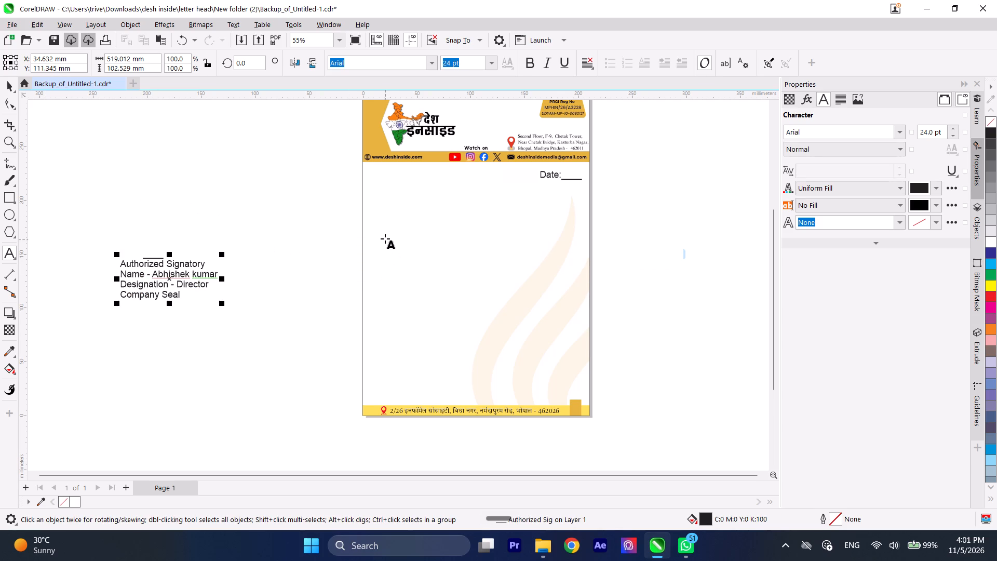
pyautogui.click(384, 235)
pyautogui.hotkey('ctrl', 'v')
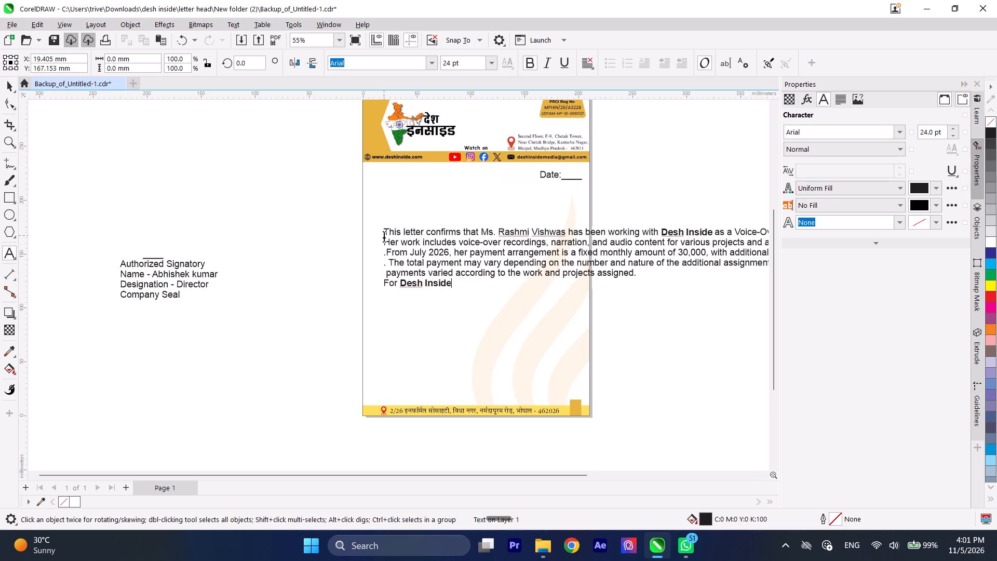
# Move the letter body up below the date line, with its start near the page's left edge.
pyautogui.click(14, 83)
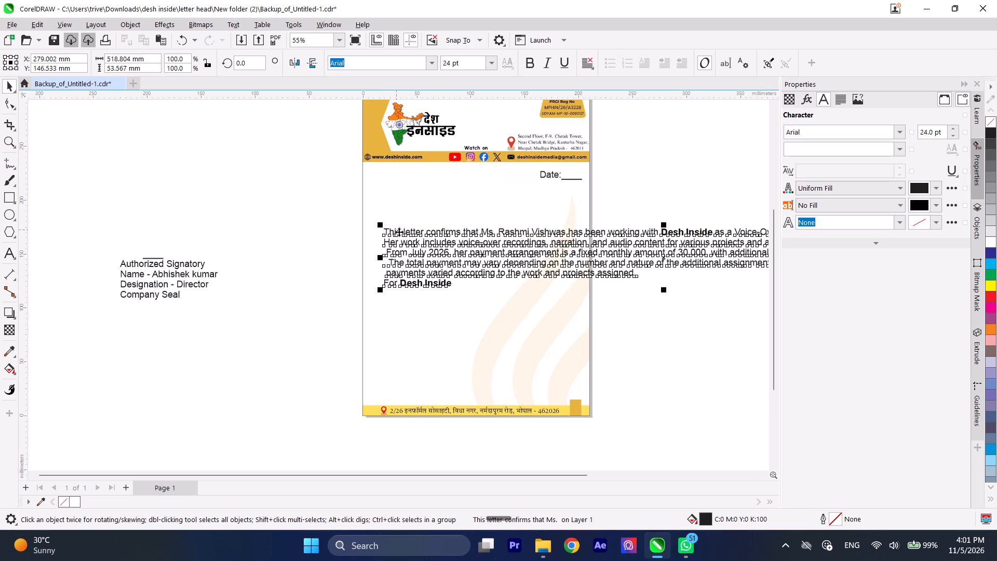
pyautogui.moveTo(406, 243); pyautogui.dragTo(395, 212)
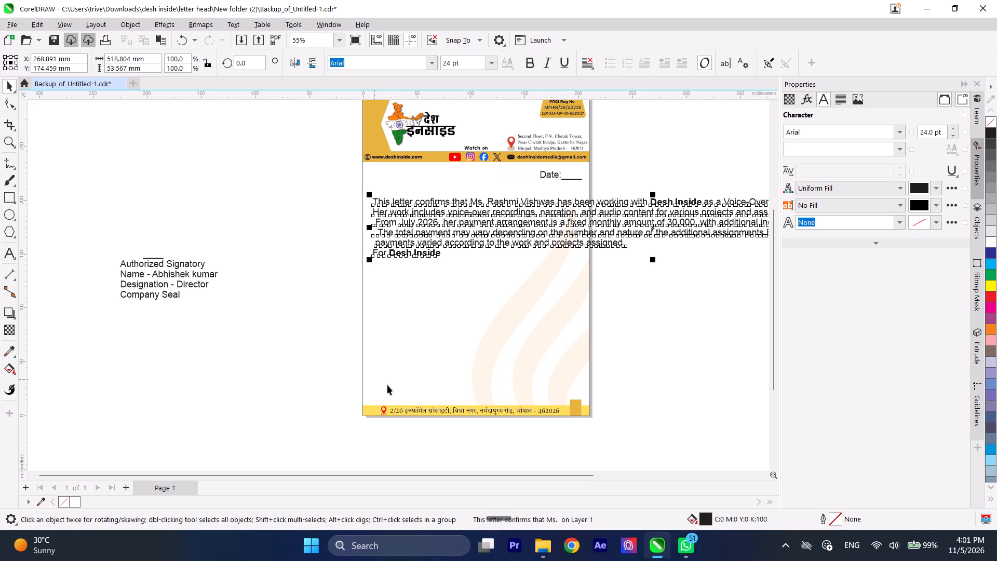
pyautogui.scroll(-3, 387, 385)
pyautogui.scroll(4, 554, 264)
pyautogui.click(385, 285)
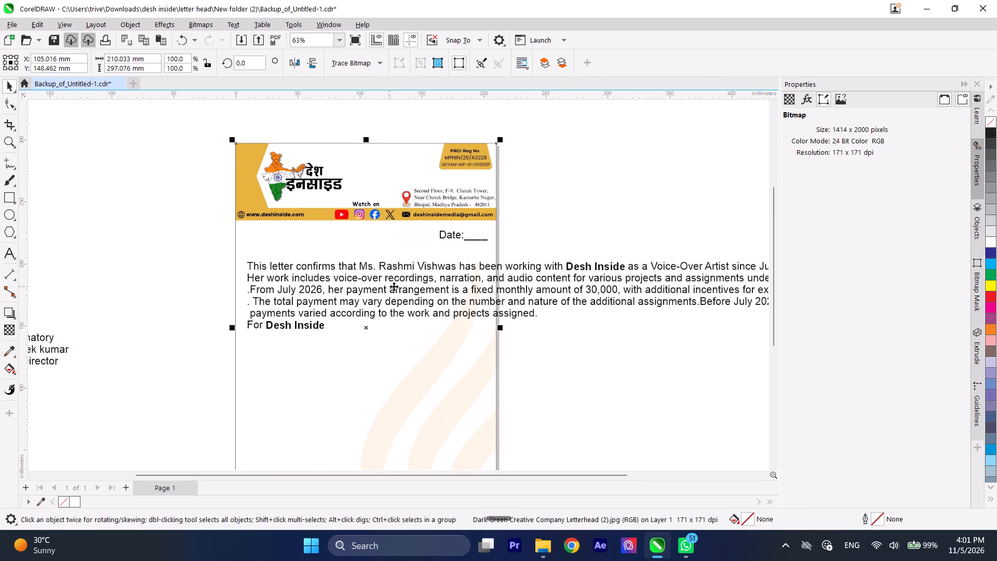
pyautogui.click(391, 279)
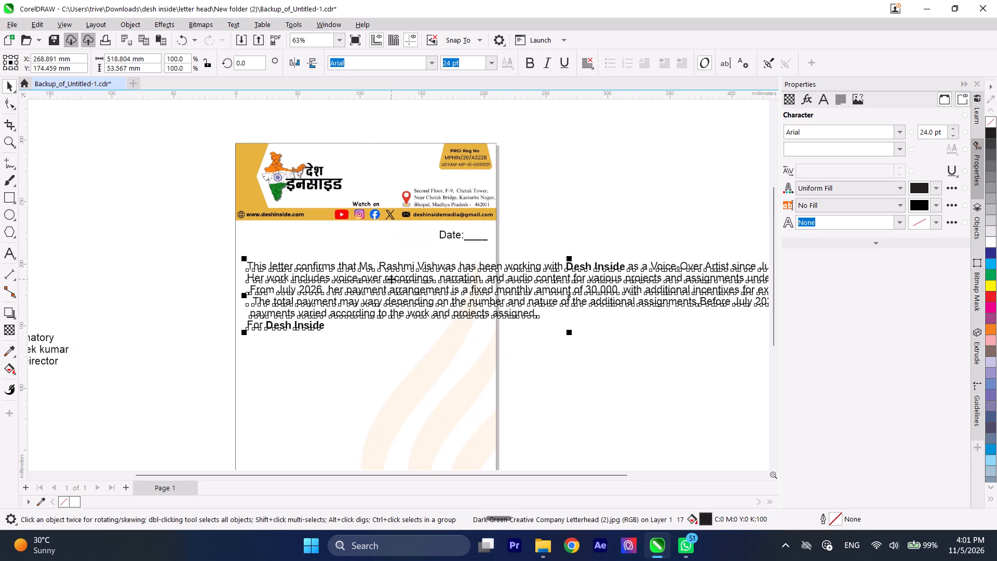
pyautogui.click(395, 279)
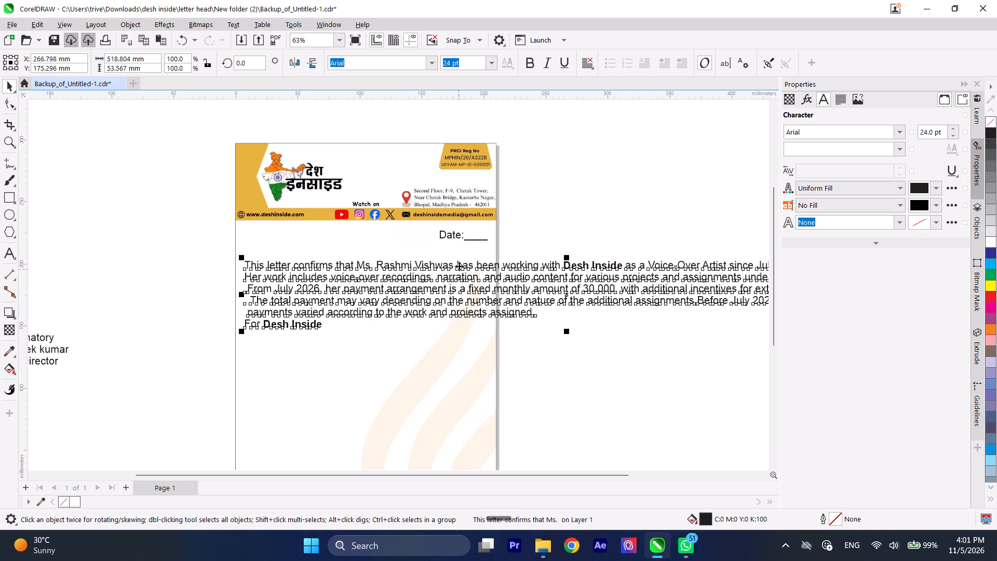
# Wrap the opening sentence within the page with line breaks before "been working with" and before "Artist since July, 2023".
pyautogui.click(474, 264)
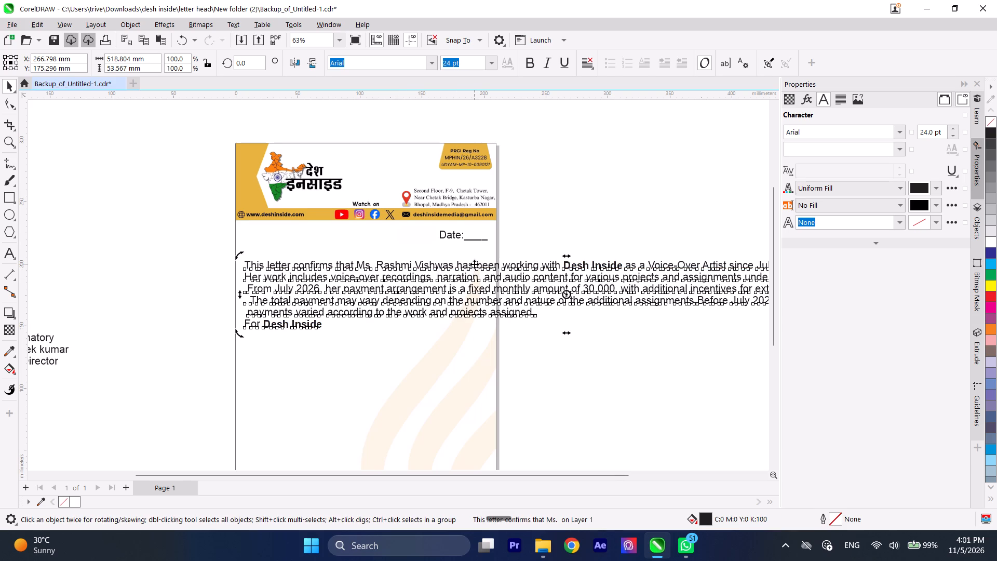
pyautogui.doubleClick(477, 263)
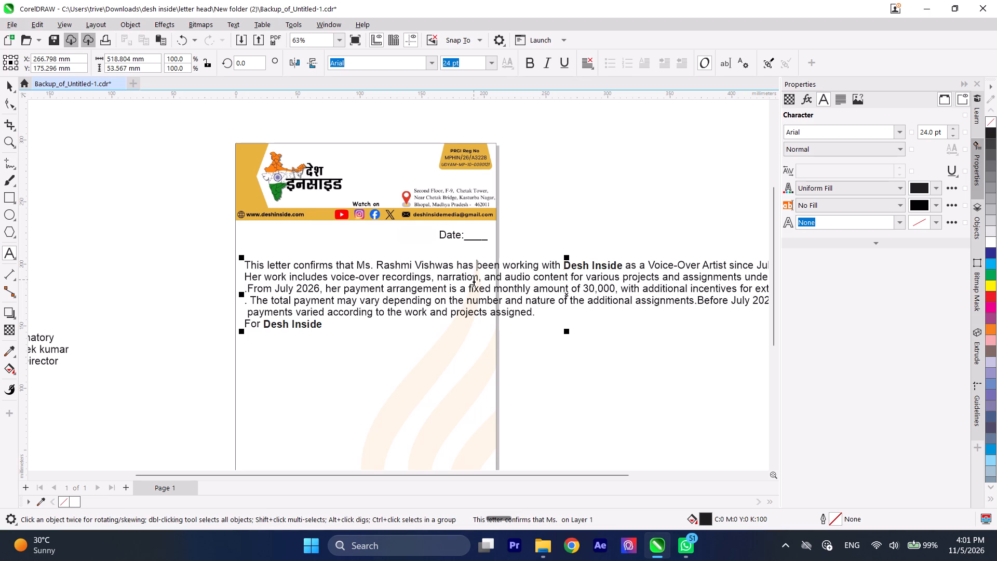
pyautogui.click(10, 88)
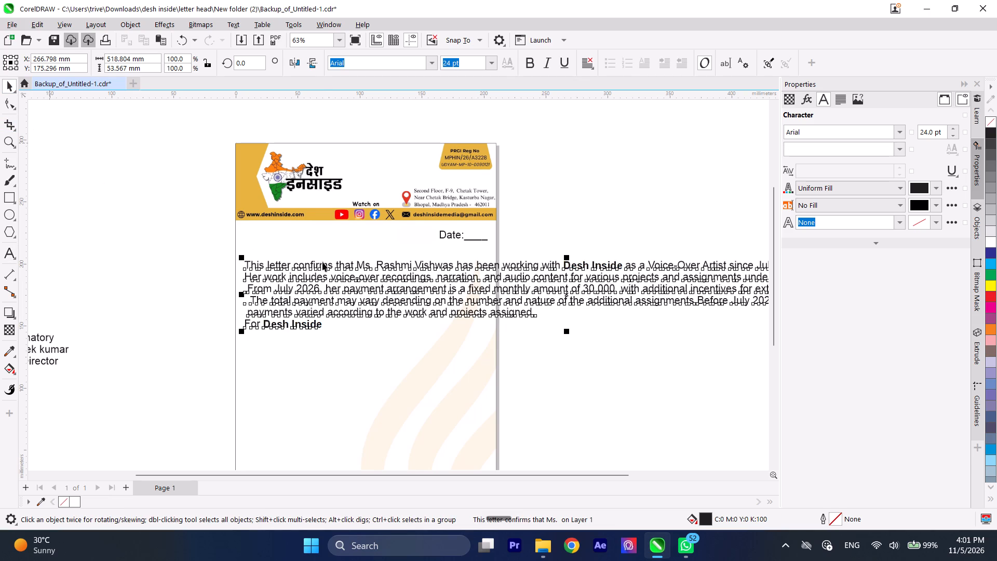
pyautogui.click(326, 269)
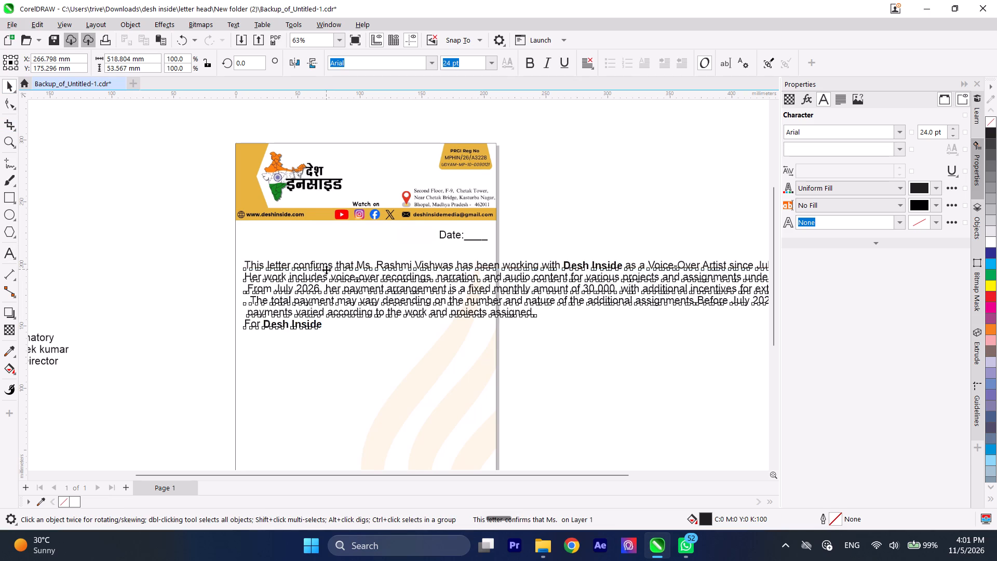
pyautogui.doubleClick(421, 270)
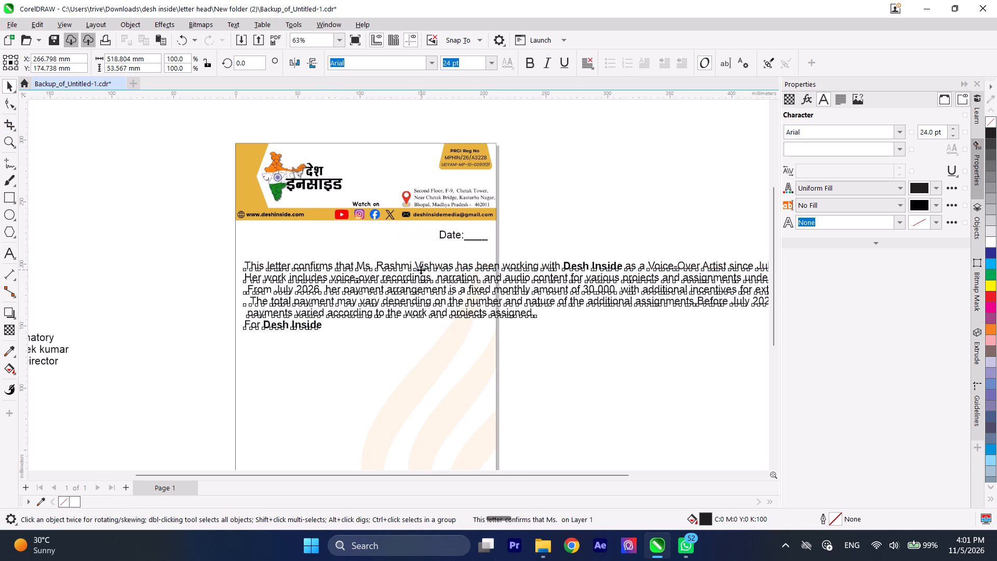
pyautogui.click(476, 263)
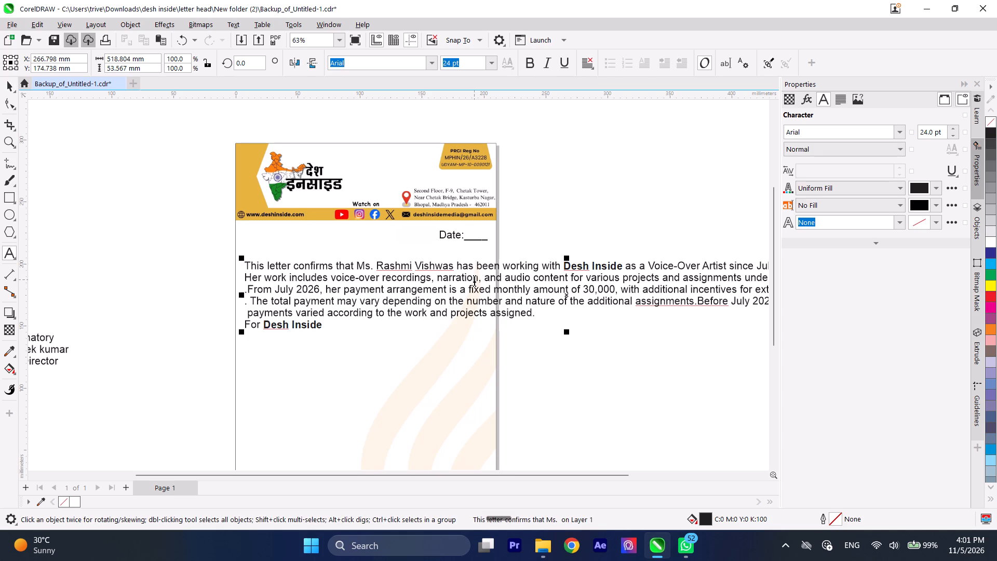
pyautogui.press('Return')
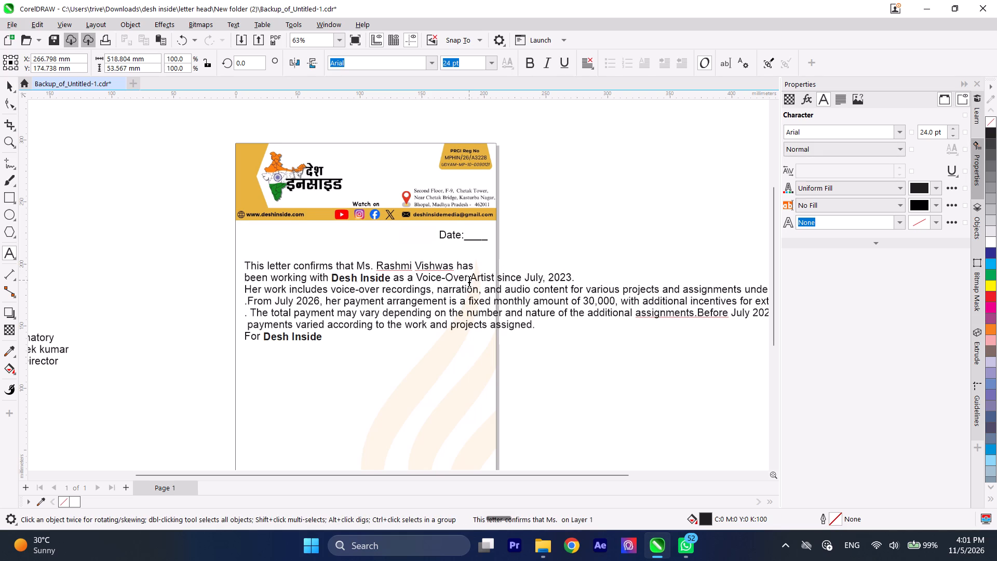
pyautogui.click(470, 279)
pyautogui.press('Return')
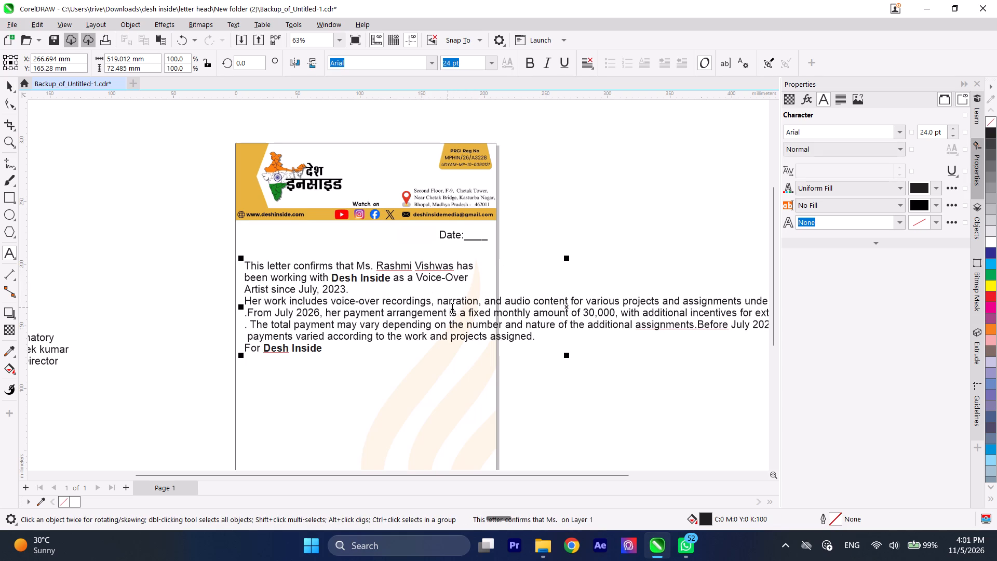
# Wrap the "Her work includes" sentence within the page with line breaks before "and audio content" and before "assignments undertaken".
pyautogui.click(484, 299)
pyautogui.press('Return')
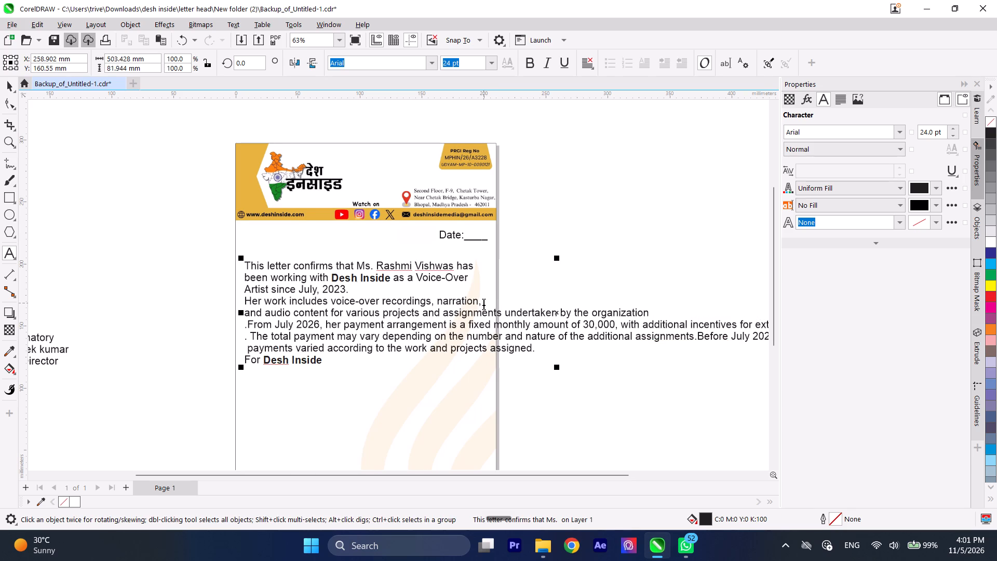
pyautogui.press('BackSpace')
pyautogui.press('BackSpace')
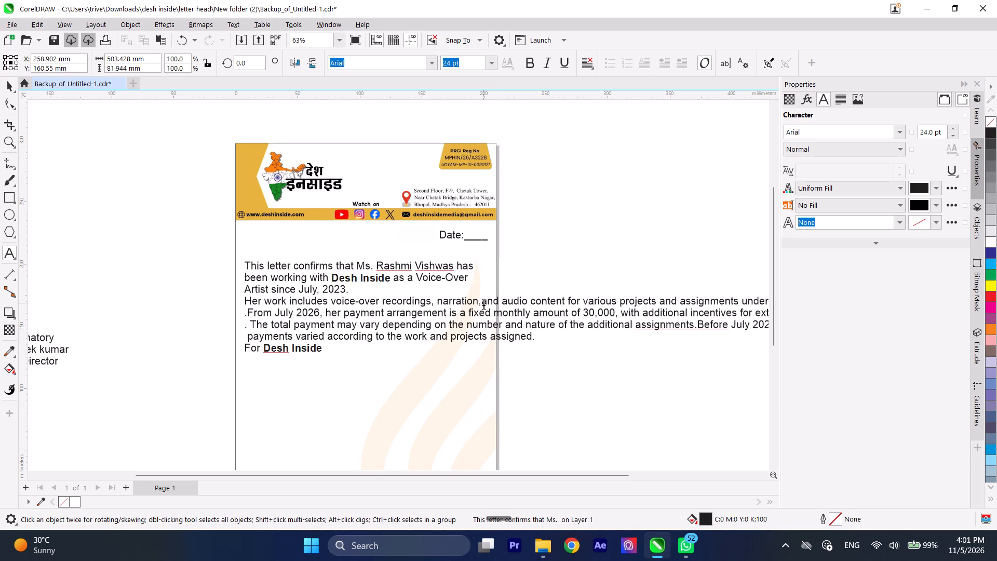
pyautogui.press('Return')
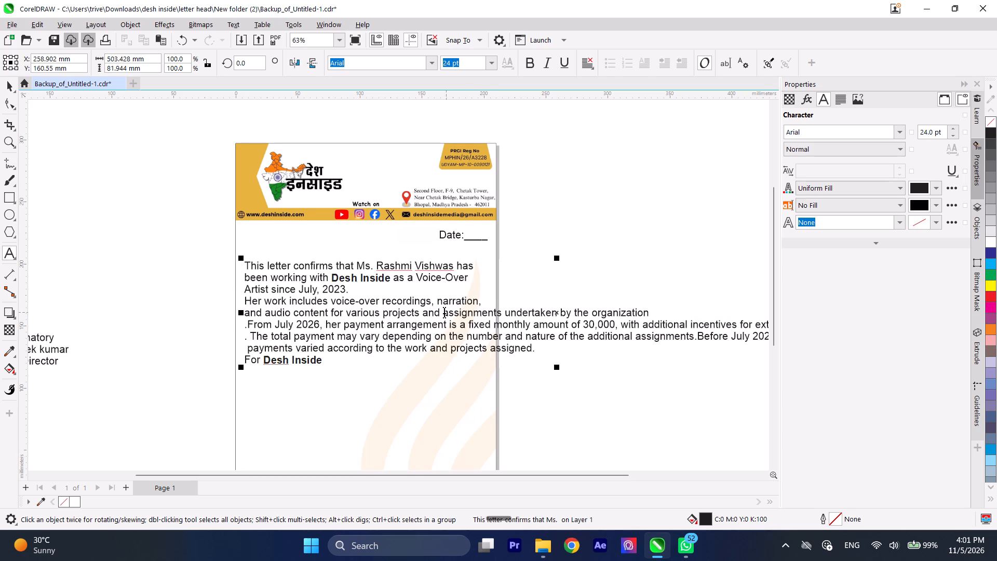
pyautogui.click(444, 311)
pyautogui.press('Return')
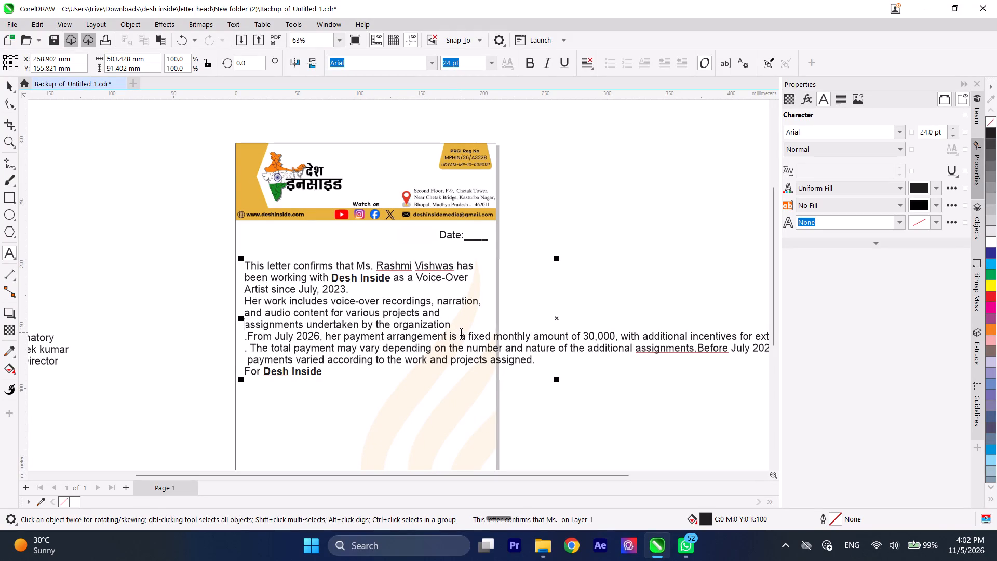
# Wrap the "From July 2026" sentence within the page with line breaks before "a fixed monthly amount" and before "incentives for extra projects".
pyautogui.click(461, 332)
pyautogui.press('Return')
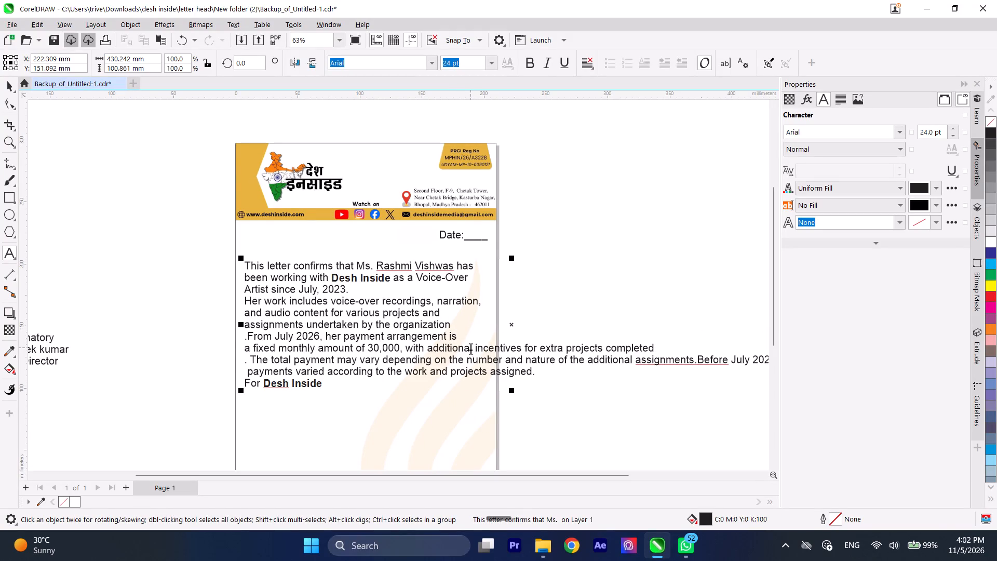
pyautogui.click(474, 346)
pyautogui.press('Return')
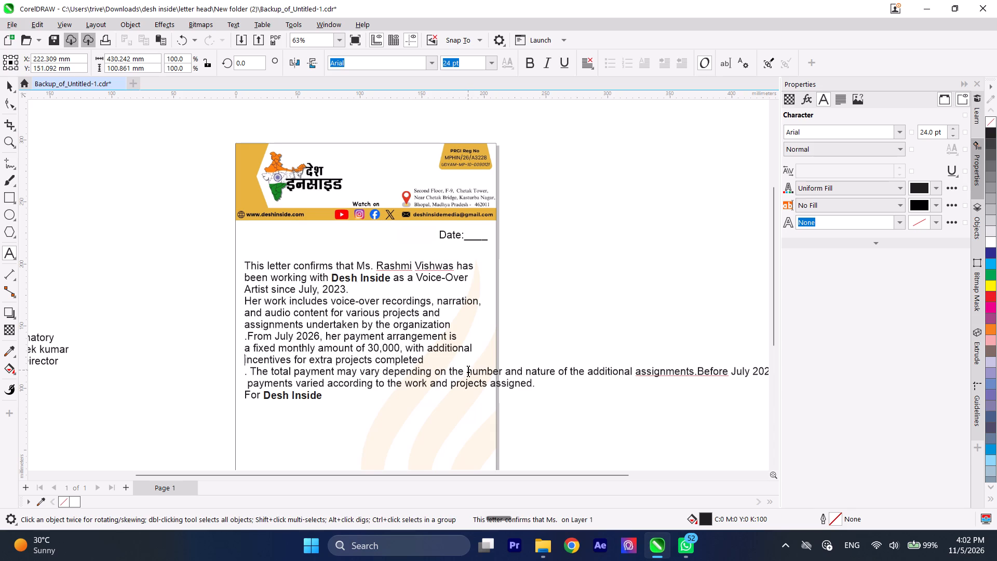
# Move the stray full stops up to follow "completed" and "organization", starting "The total payment" and "From July 2026" on their own lines.
pyautogui.click(245, 371)
pyautogui.press('BackSpace')
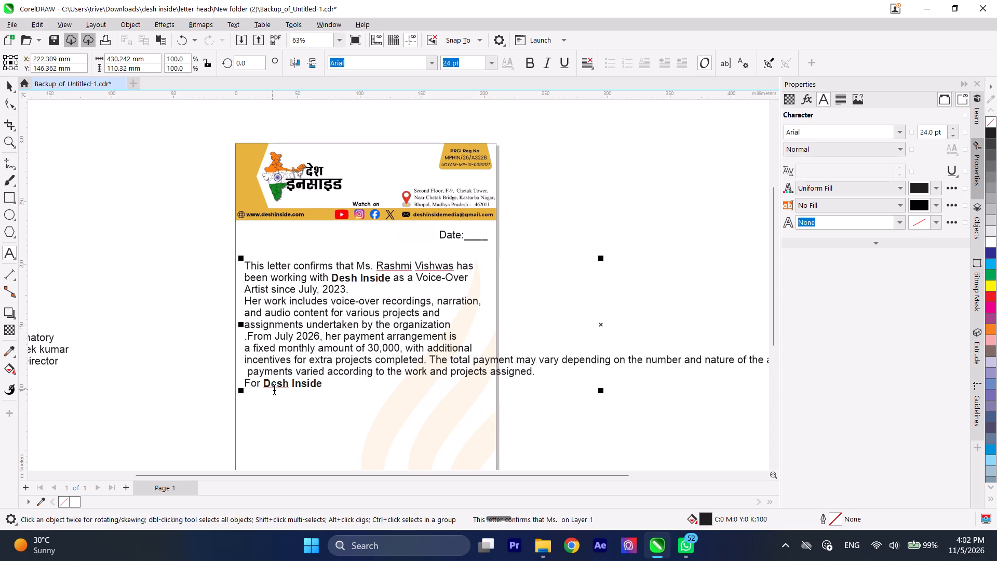
pyautogui.click(430, 359)
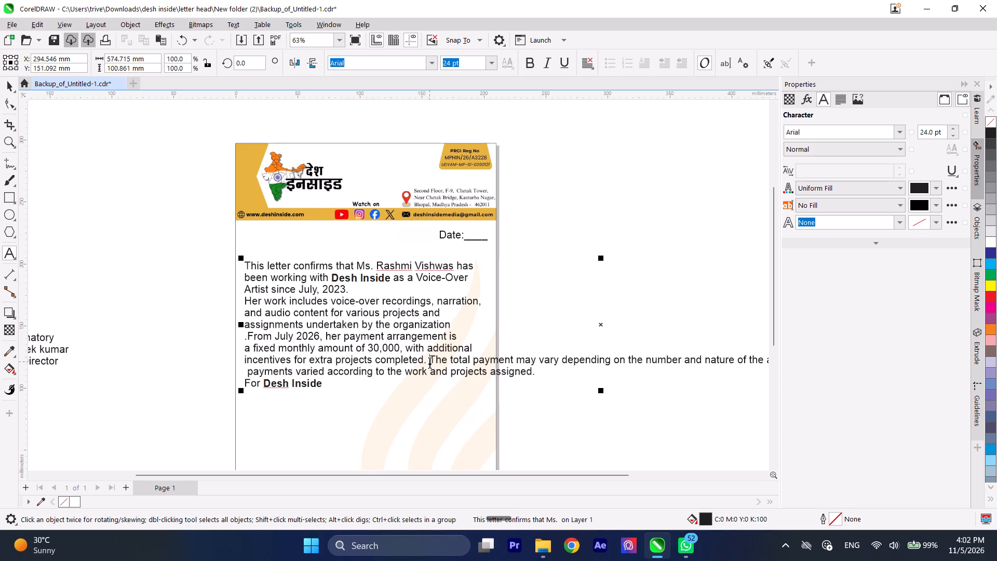
pyautogui.press('BackSpace')
pyautogui.press('Return')
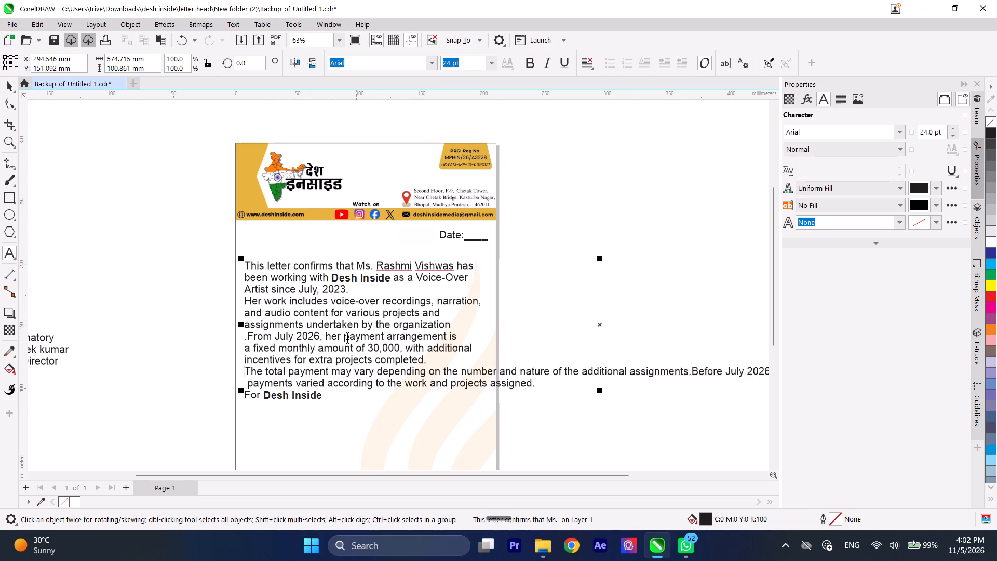
pyautogui.click(245, 335)
pyautogui.press('BackSpace')
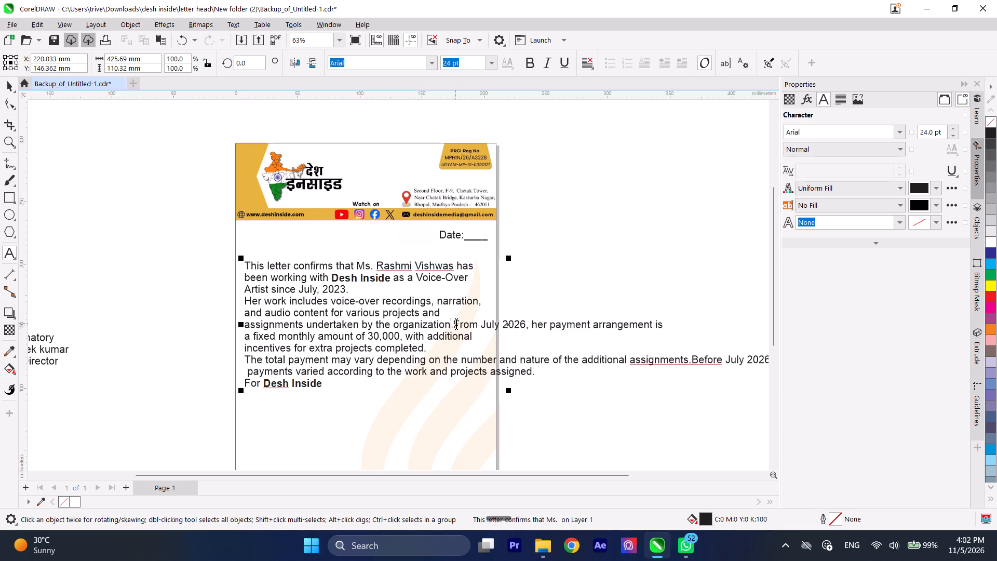
pyautogui.click(454, 322)
pyautogui.press('Return')
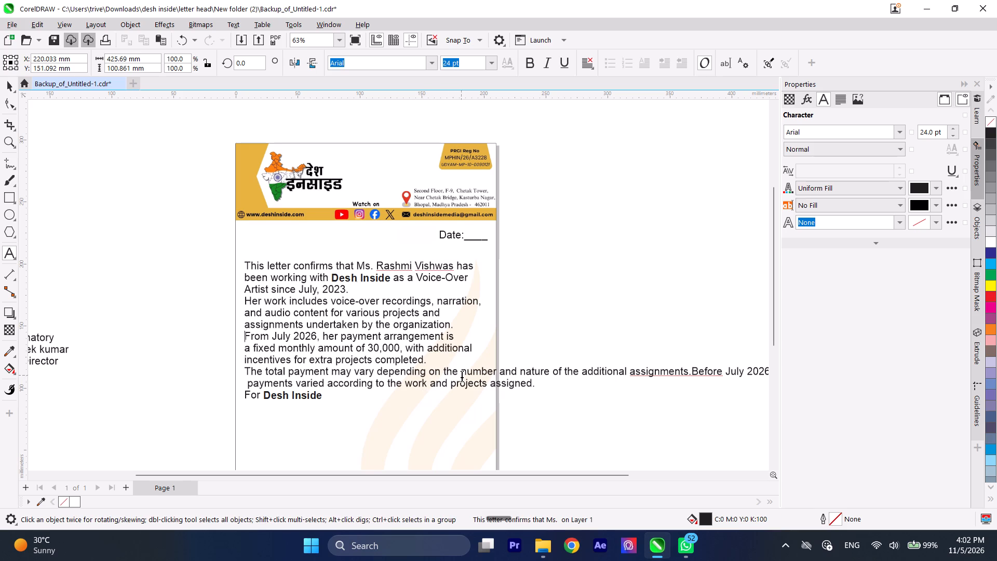
# Wrap the remaining body text with line breaks before "number and nature", before "Before July 2026" and before "projects assigned".
pyautogui.click(462, 370)
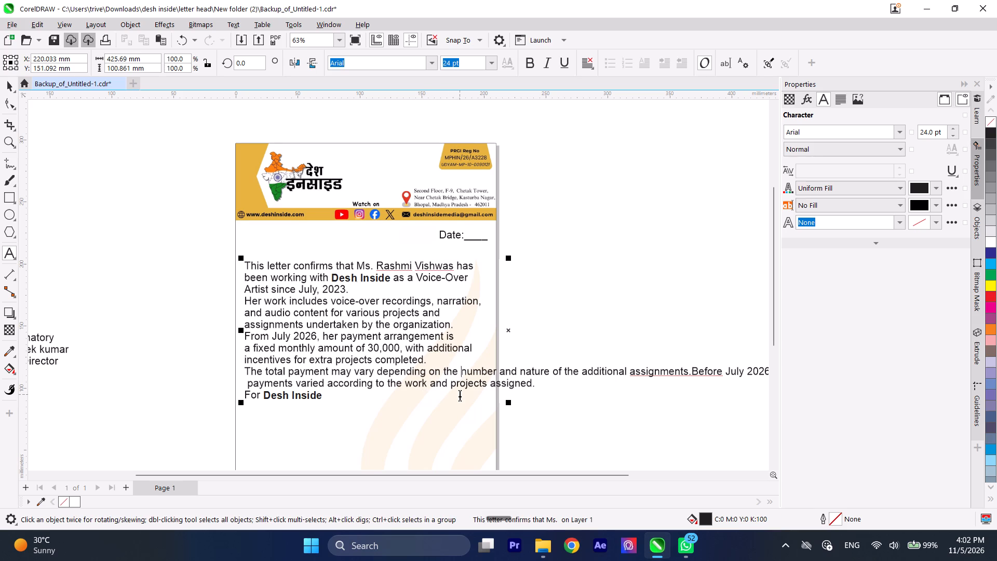
pyautogui.press('Return')
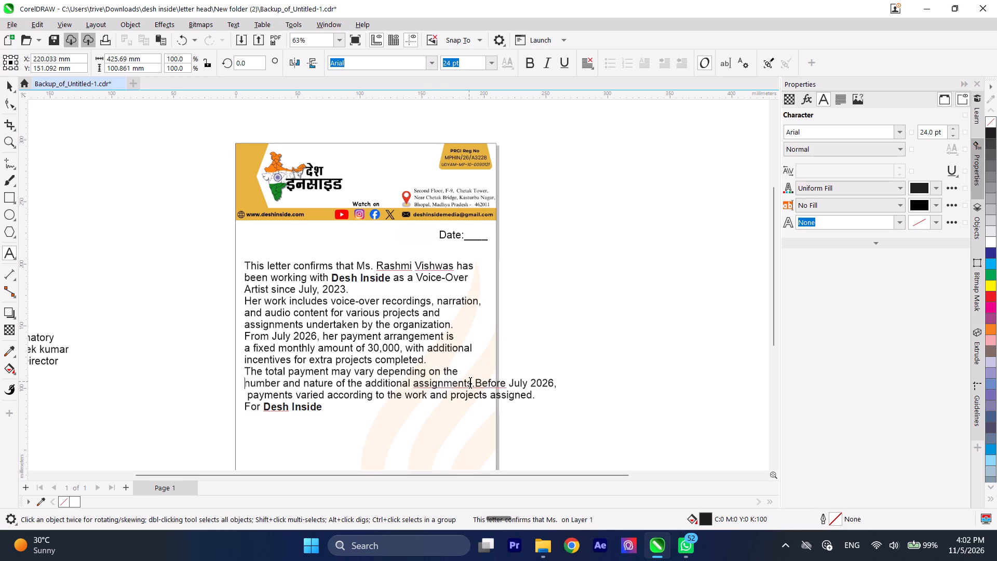
pyautogui.click(475, 381)
pyautogui.press('Return')
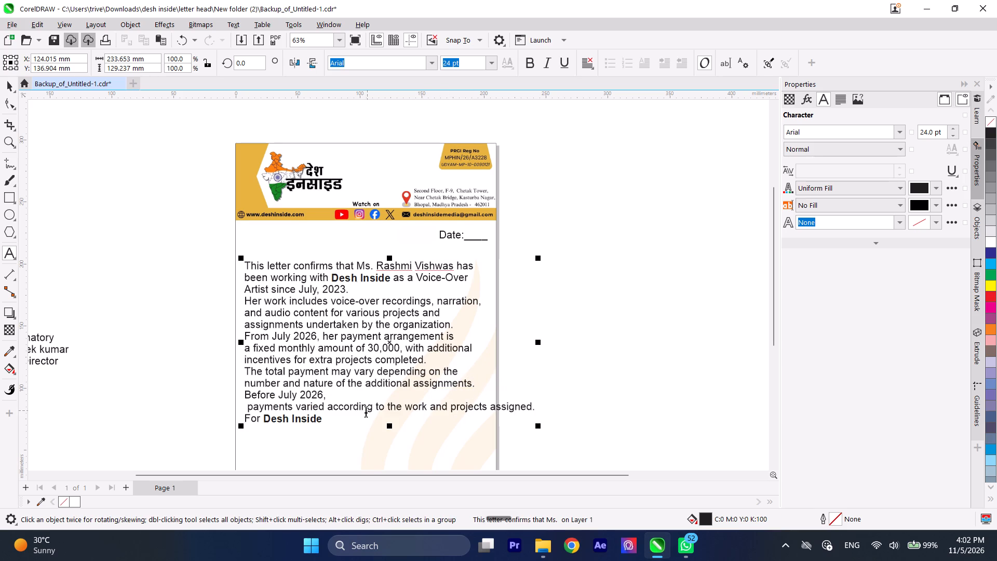
pyautogui.click(450, 402)
pyautogui.press('Return')
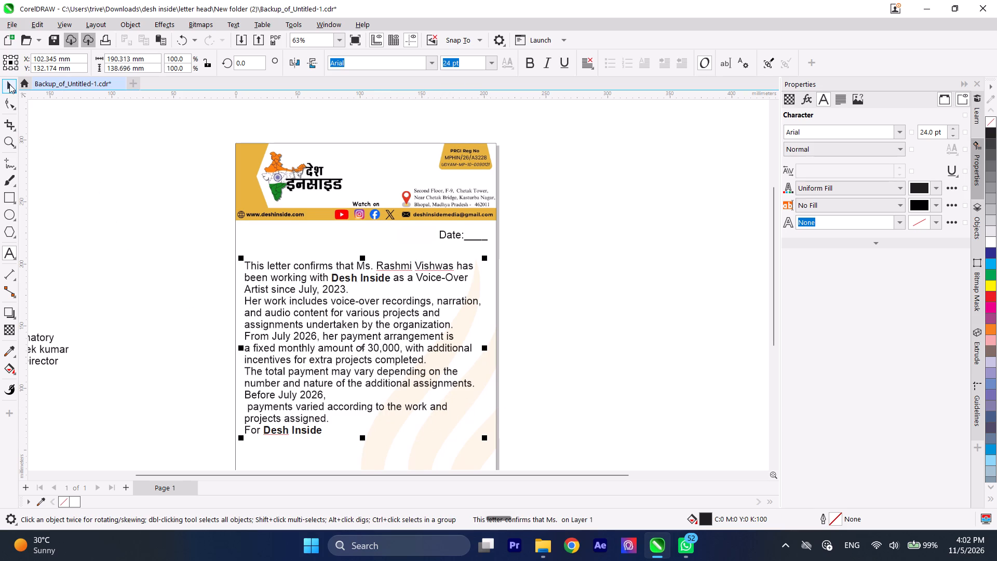
pyautogui.click(9, 84)
pyautogui.click(104, 164)
# Try full justification on the letter body text and set its alignment to left instead.
pyautogui.scroll(-1, 459, 257)
pyautogui.scroll(-2, 383, 239)
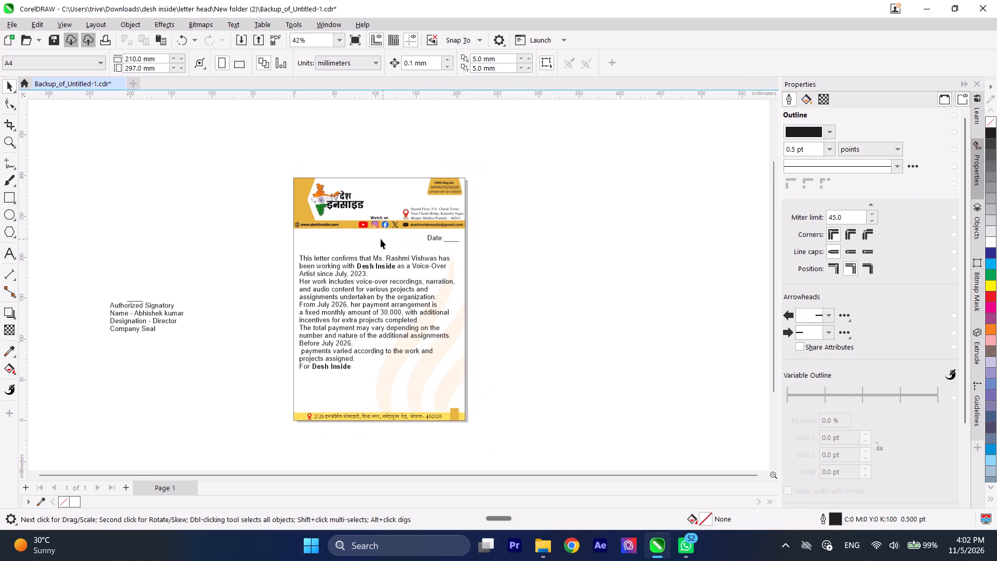
pyautogui.scroll(2, 363, 289)
pyautogui.click(363, 289)
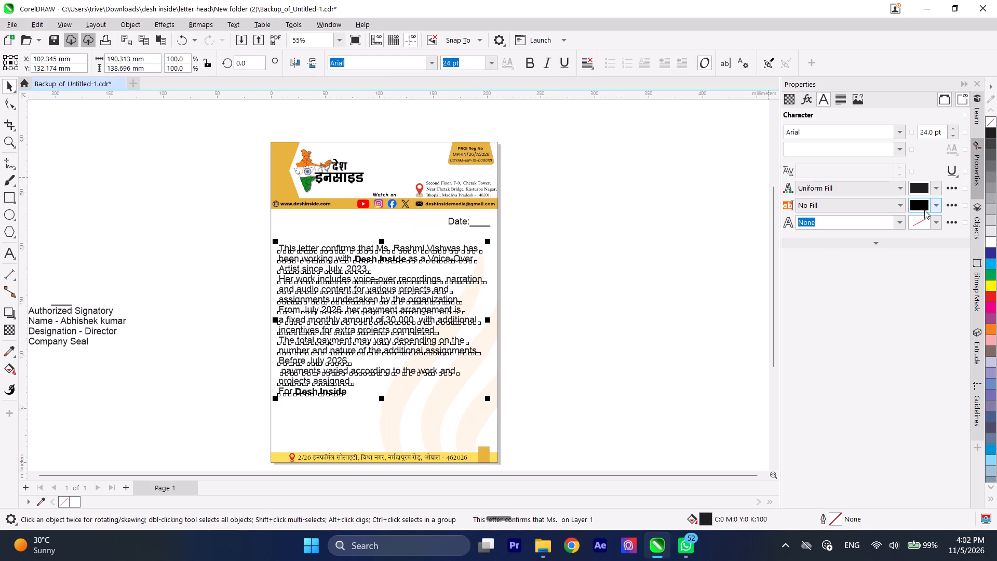
pyautogui.click(840, 103)
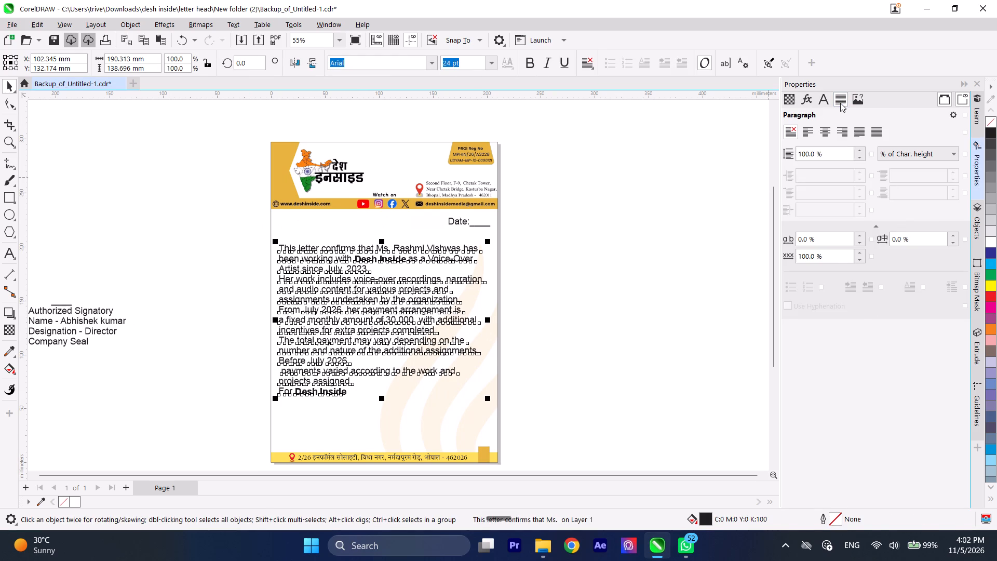
pyautogui.click(855, 131)
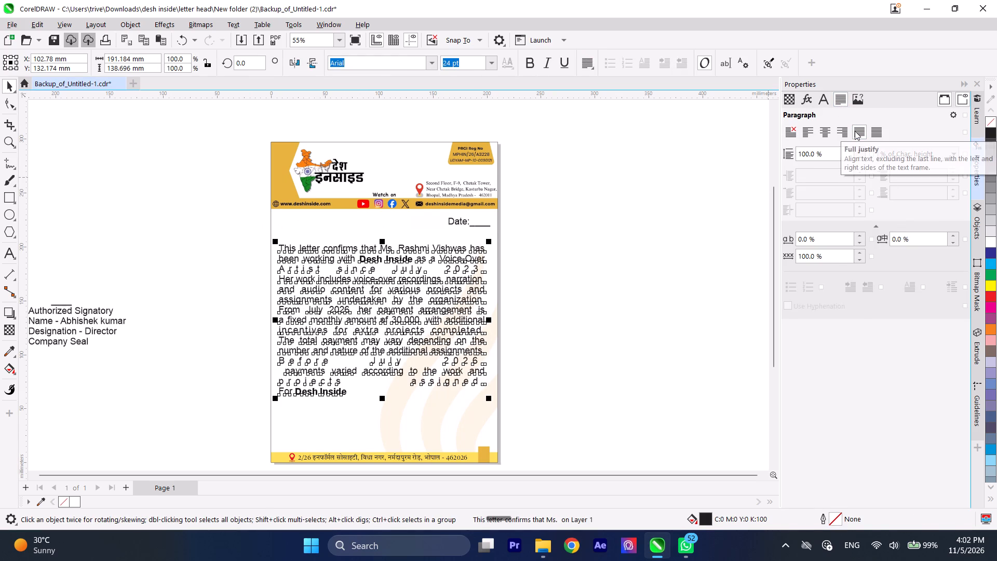
pyautogui.click(807, 128)
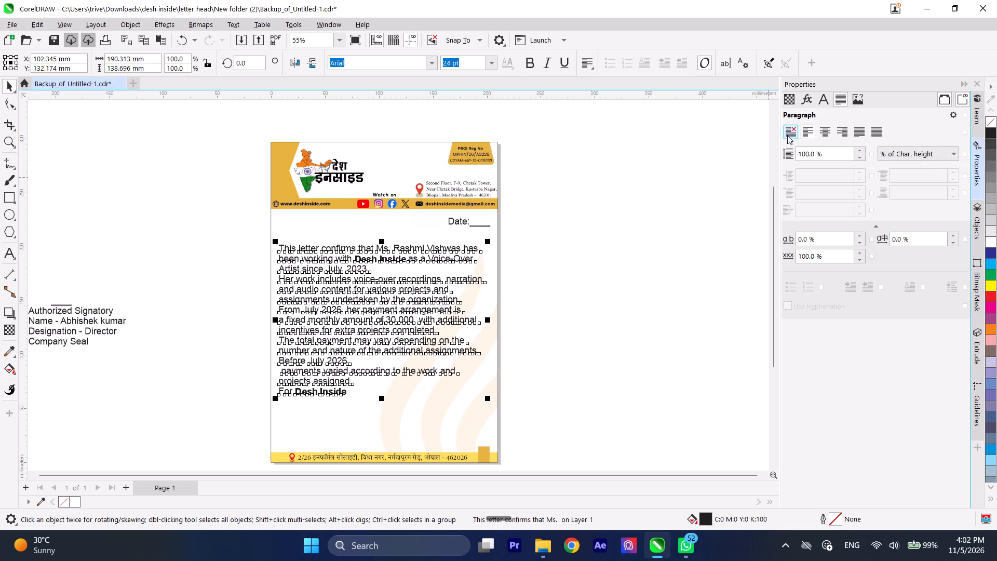
pyautogui.click(3, 88)
pyautogui.click(57, 177)
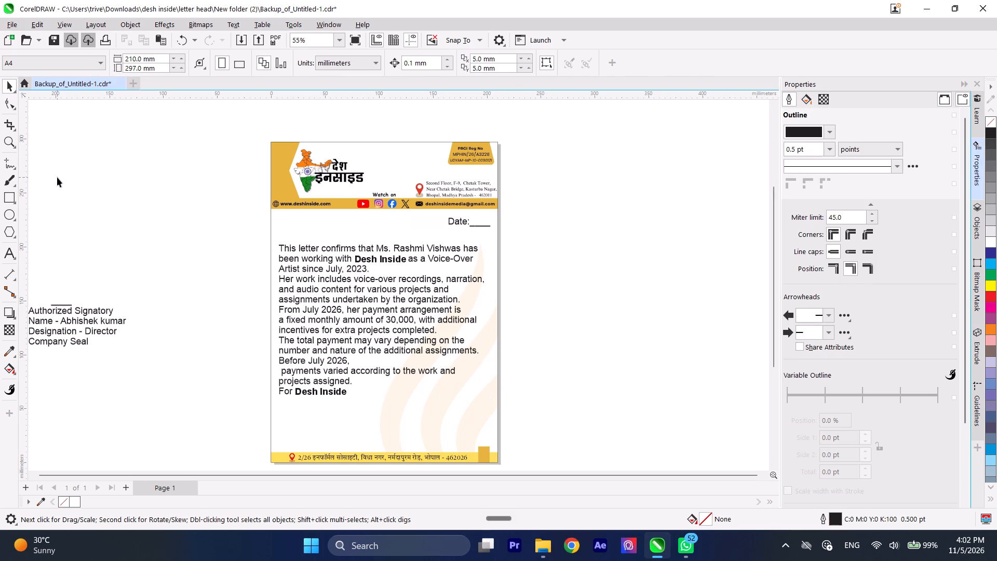
# Move the authorized signatory block onto the page's lower right, below the letter body, centred at about X 157 mm, Y 41 mm.
pyautogui.scroll(-1, 166, 198)
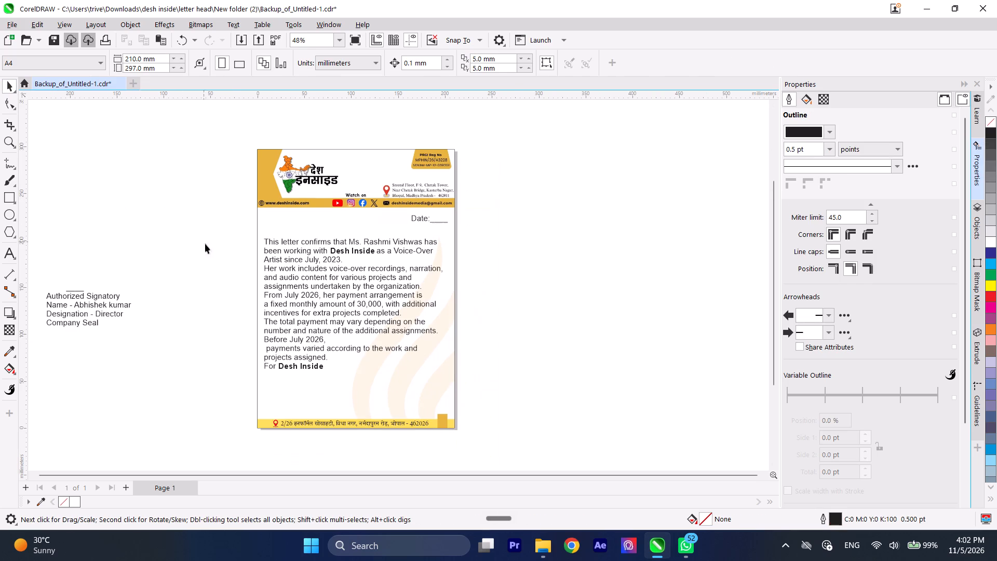
pyautogui.click(87, 300)
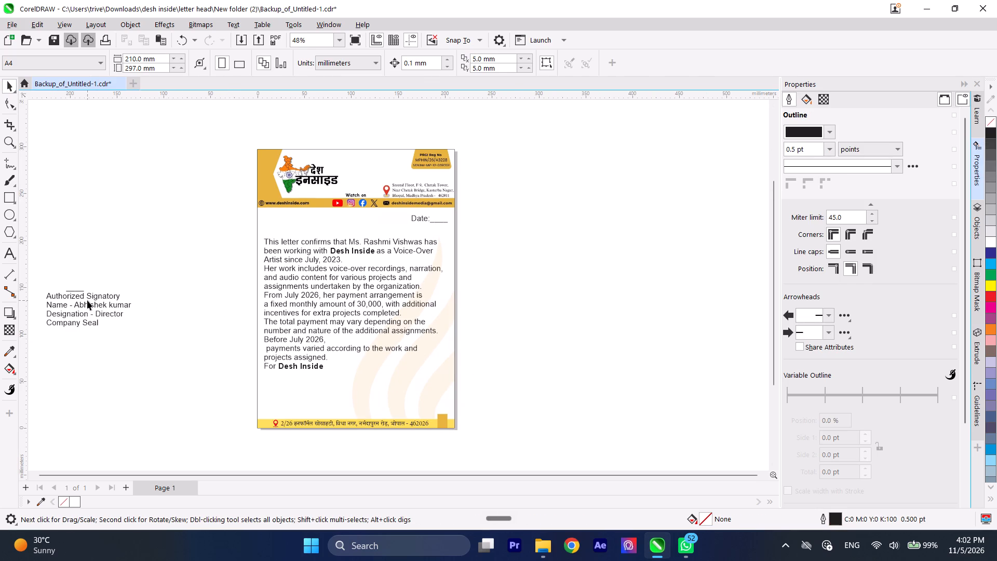
pyautogui.click(82, 299)
pyautogui.moveTo(82, 299); pyautogui.dragTo(373, 381)
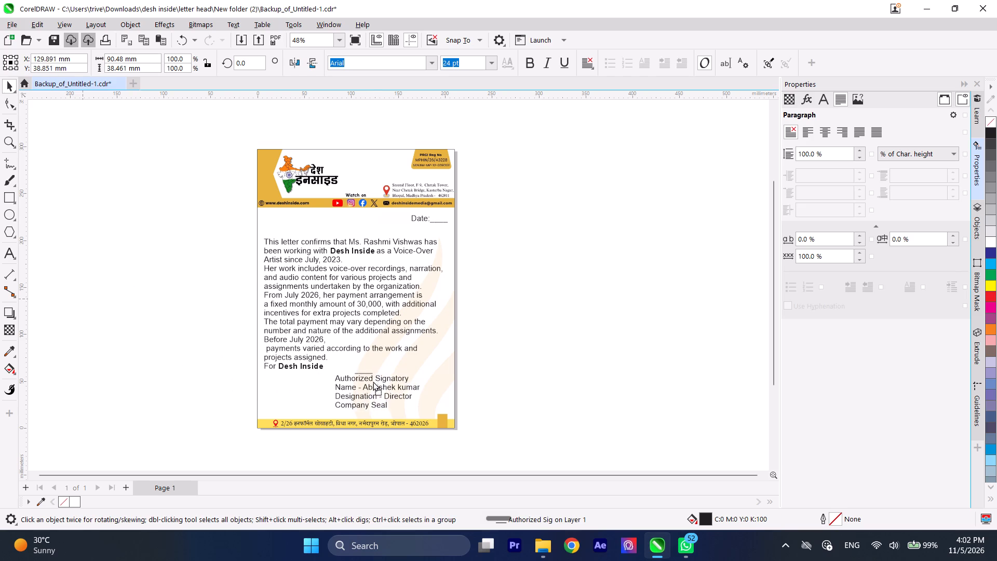
pyautogui.moveTo(373, 381); pyautogui.dragTo(400, 380)
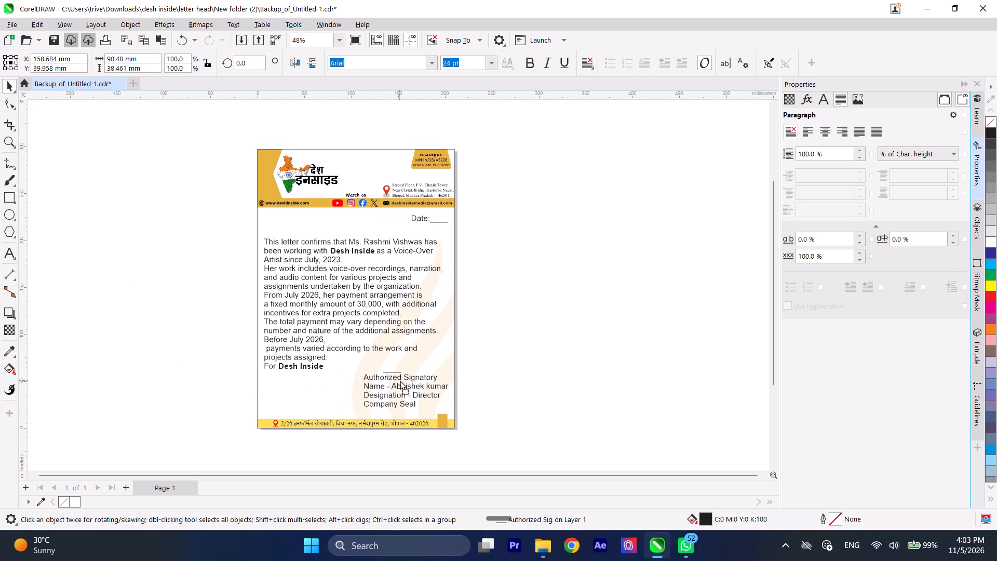
pyautogui.moveTo(400, 380); pyautogui.dragTo(398, 380)
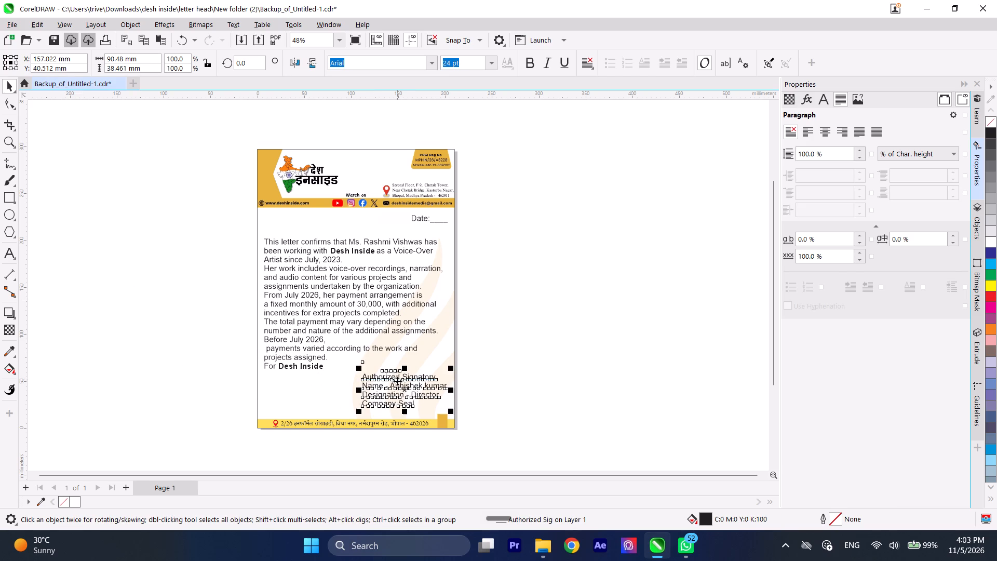
pyautogui.click(222, 360)
# Set the authorized signatory block's paragraph alignment to left.
pyautogui.scroll(-1, 514, 301)
pyautogui.scroll(1, 432, 390)
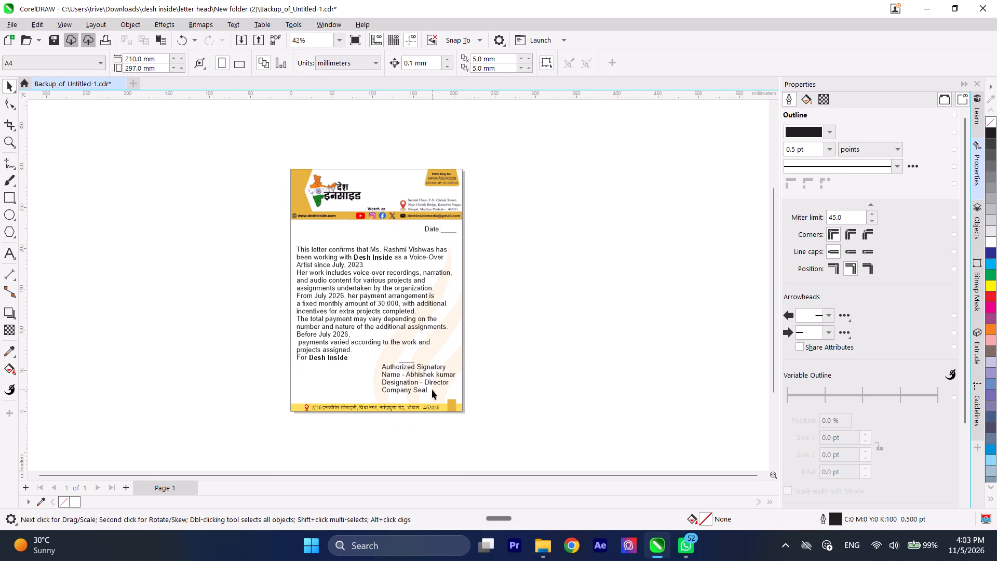
pyautogui.click(416, 373)
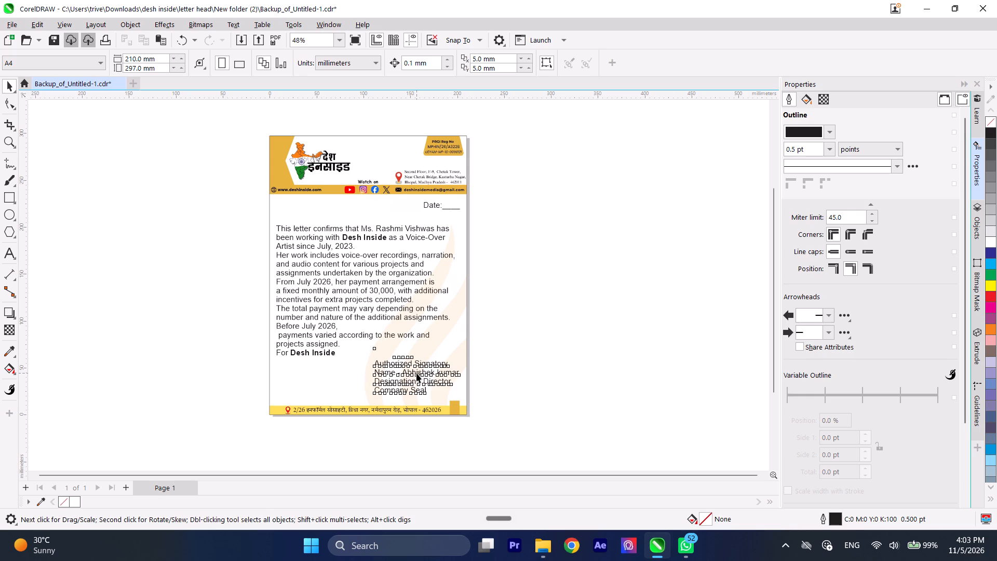
pyautogui.click(802, 130)
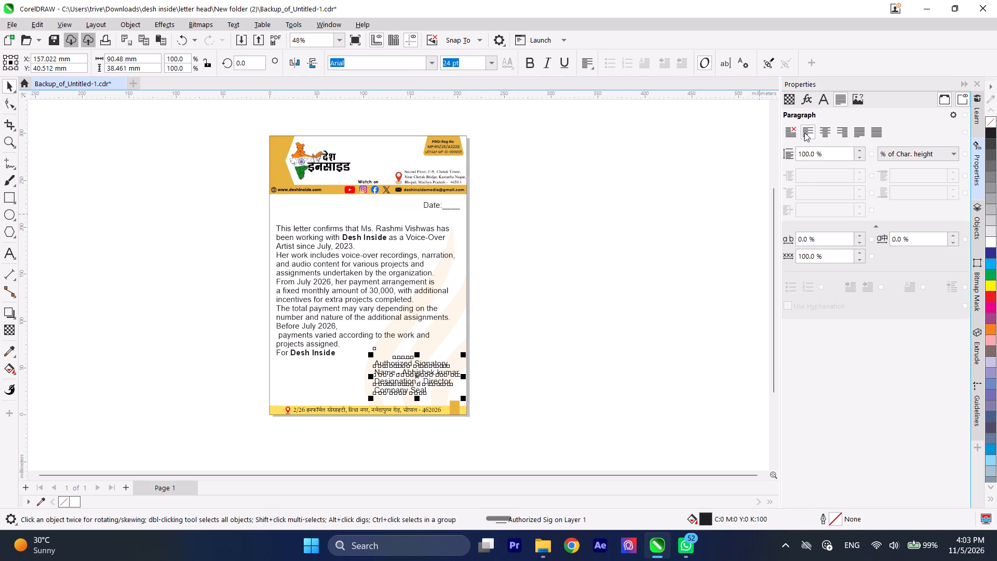
pyautogui.click(812, 131)
pyautogui.click(112, 309)
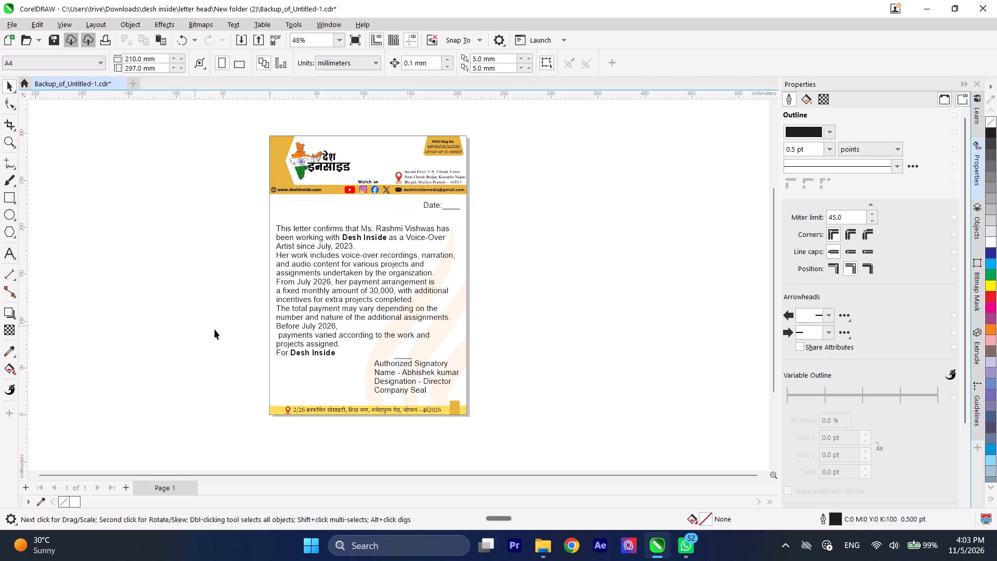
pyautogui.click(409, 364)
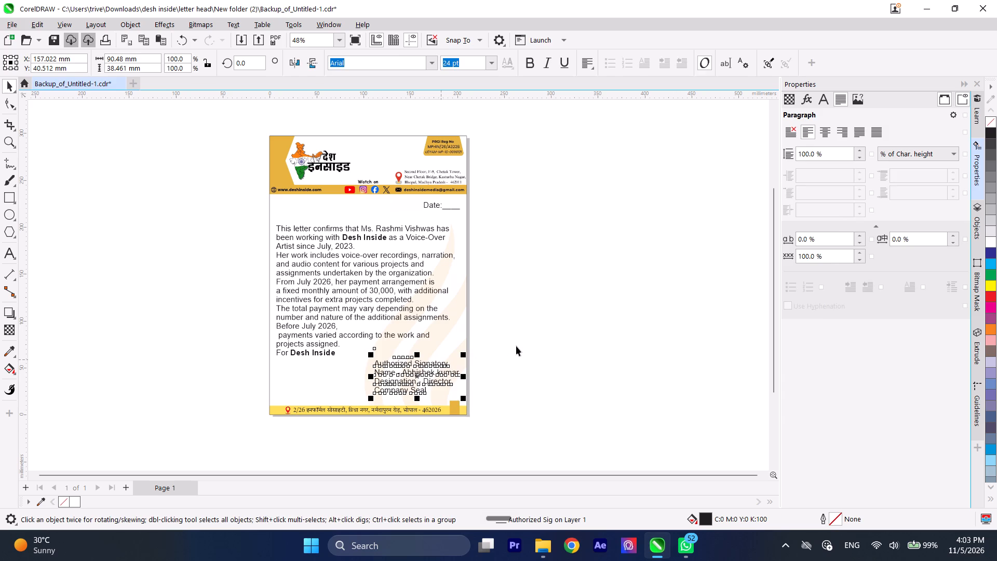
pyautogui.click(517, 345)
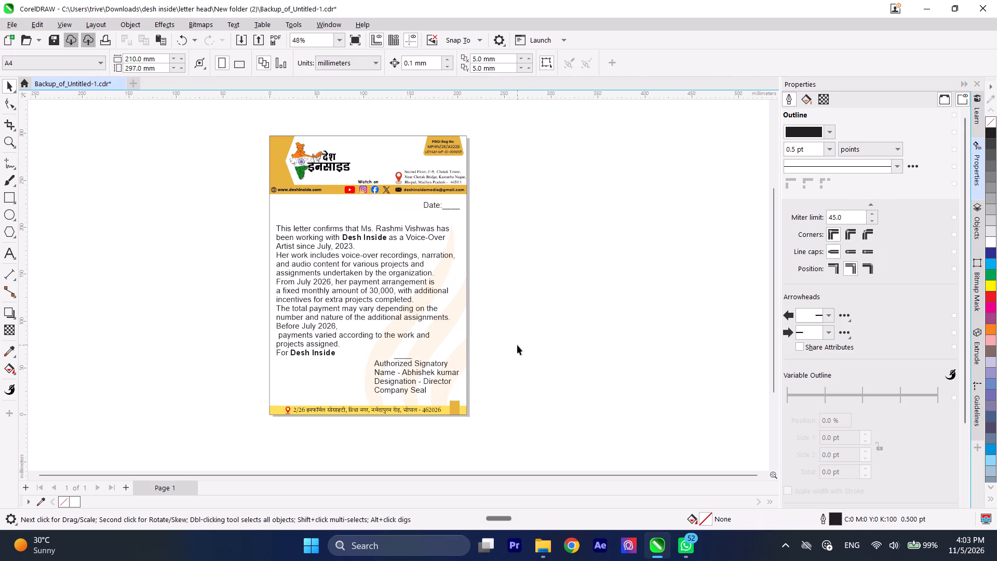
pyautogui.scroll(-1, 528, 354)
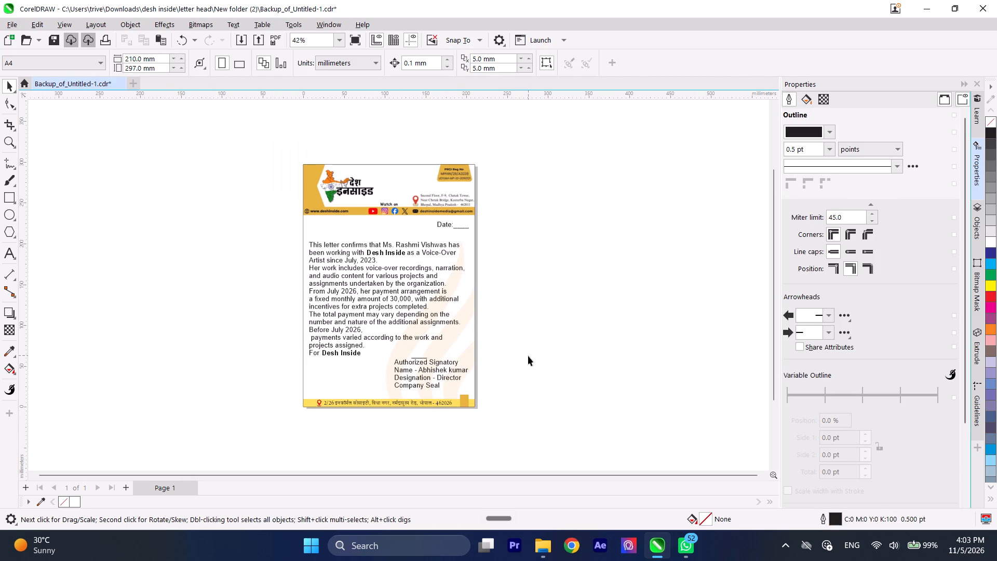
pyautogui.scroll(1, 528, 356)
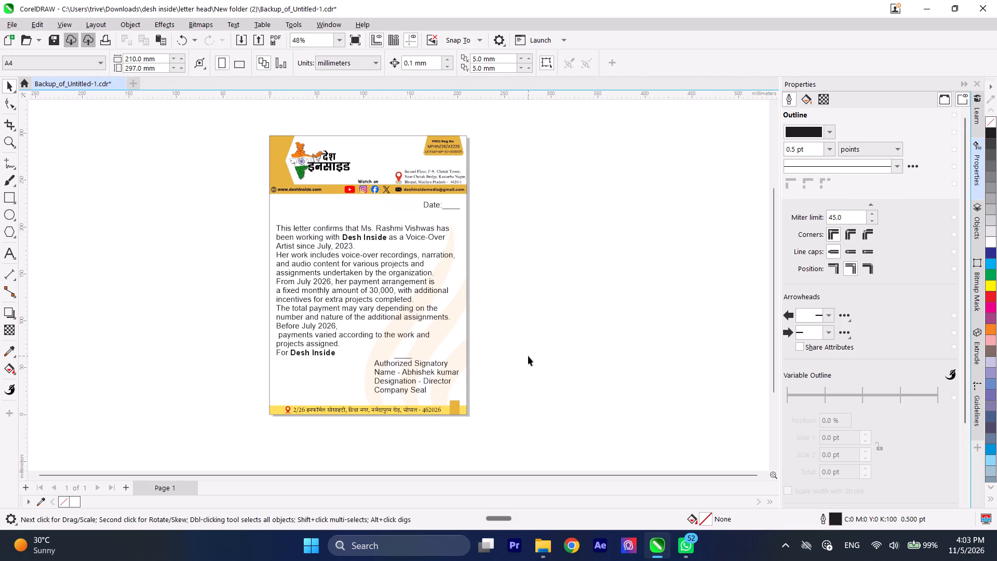
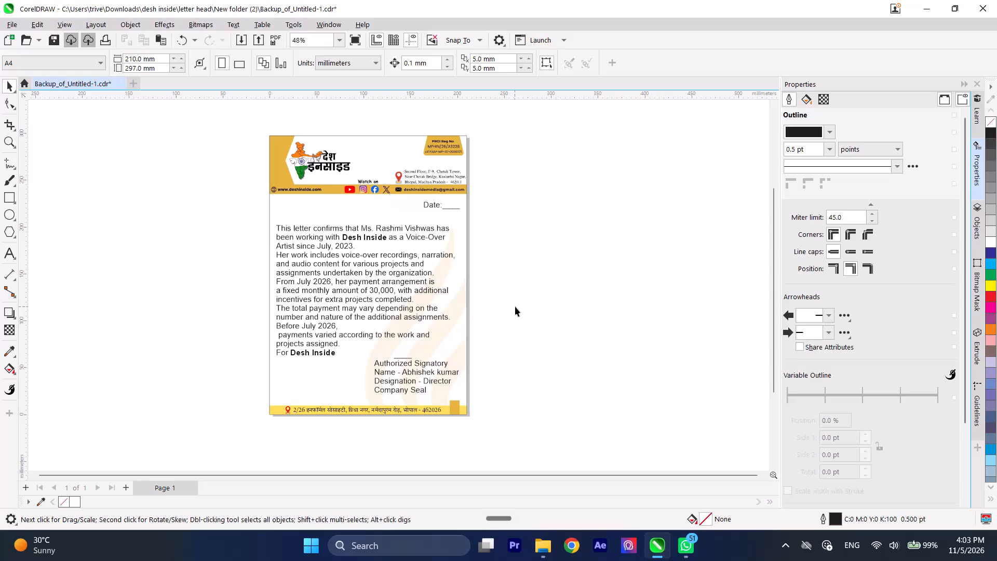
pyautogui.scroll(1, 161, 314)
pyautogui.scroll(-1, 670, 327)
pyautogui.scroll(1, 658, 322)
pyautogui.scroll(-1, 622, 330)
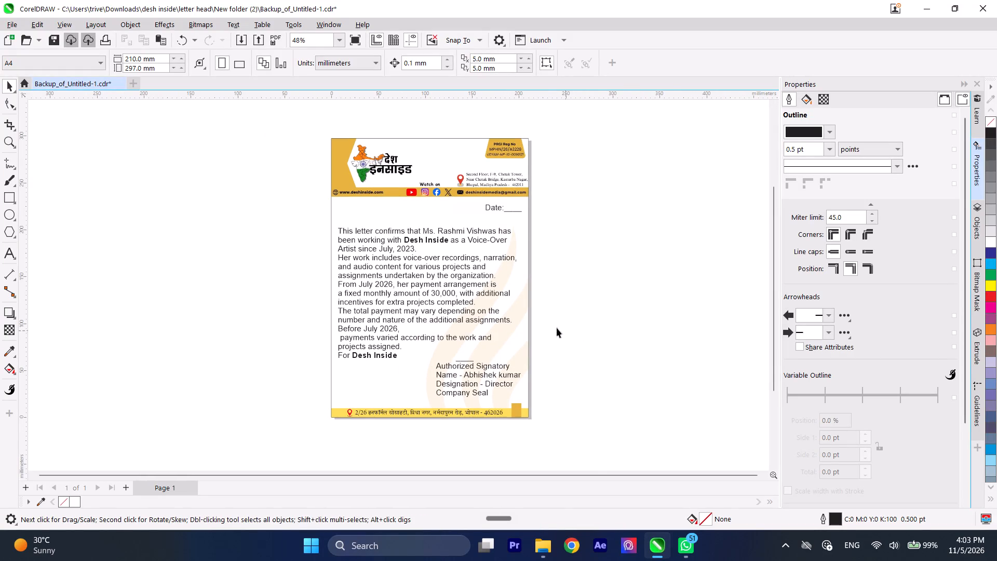
# Select the letter body text block and open its font size choices to preview smaller sizes.
pyautogui.scroll(1, 549, 316)
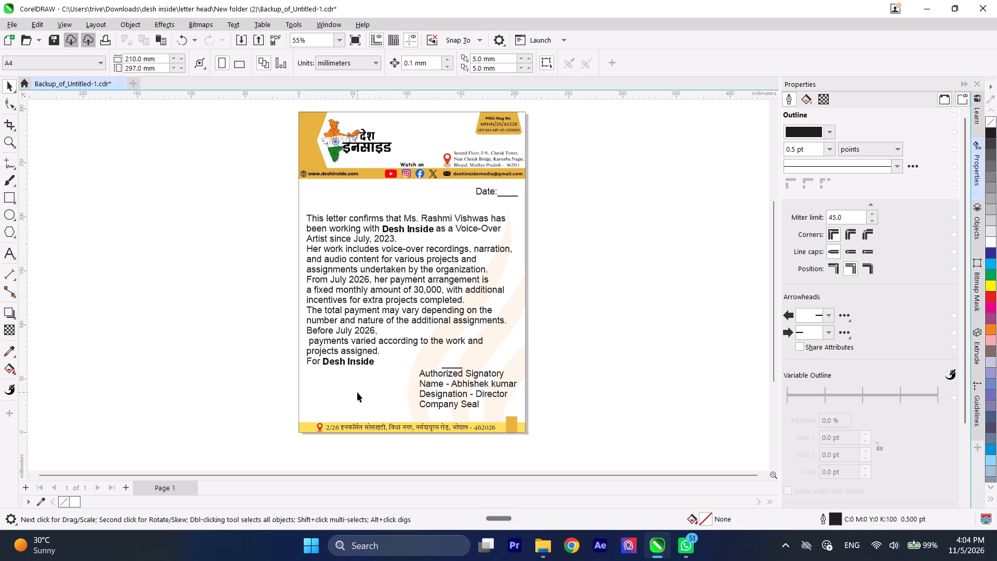
pyautogui.click(342, 247)
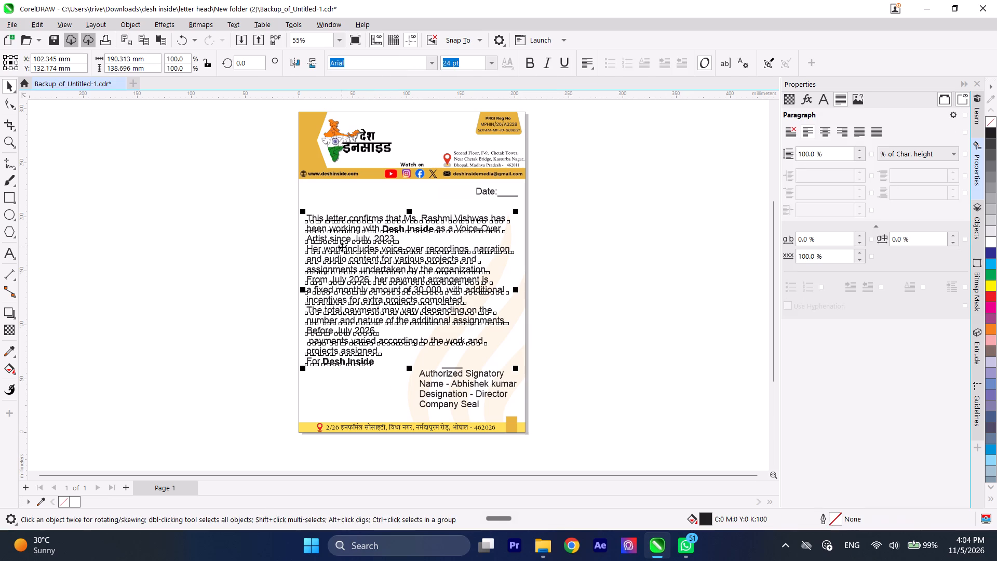
pyautogui.click(489, 59)
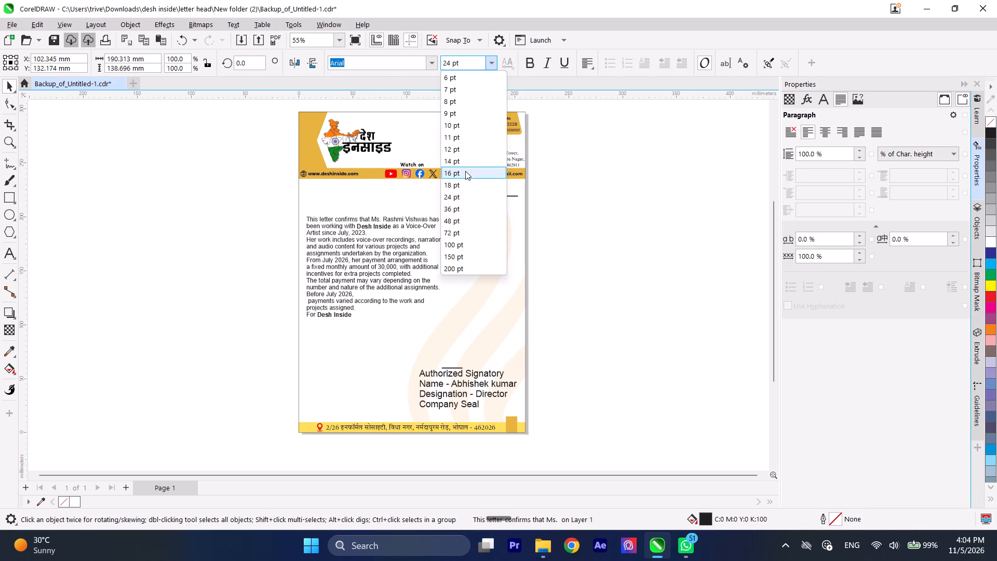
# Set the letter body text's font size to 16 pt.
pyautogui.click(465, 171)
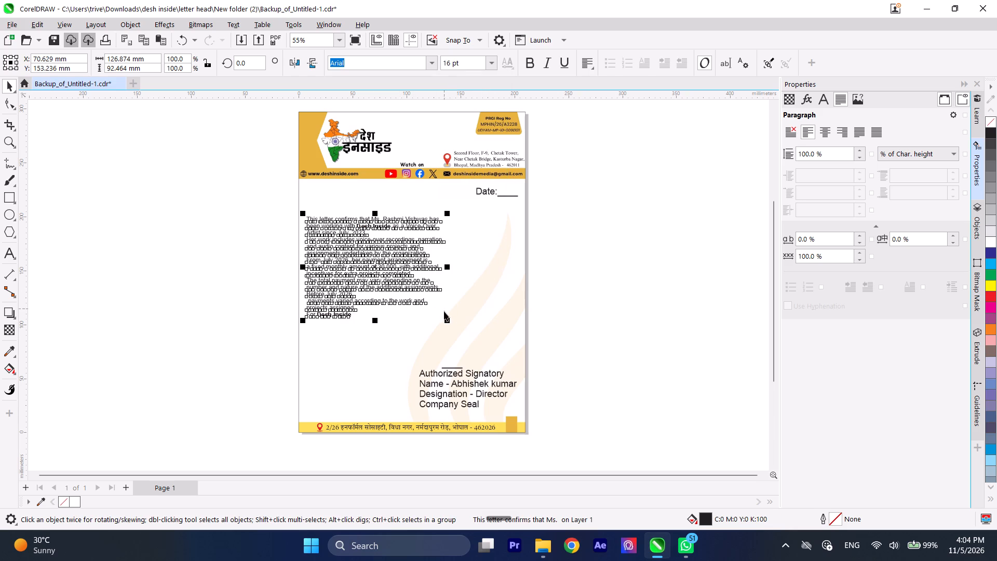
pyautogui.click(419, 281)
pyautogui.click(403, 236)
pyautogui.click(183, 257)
# Remove the line break before "been working with" so it continues the first line of the letter body.
pyautogui.scroll(2, 342, 230)
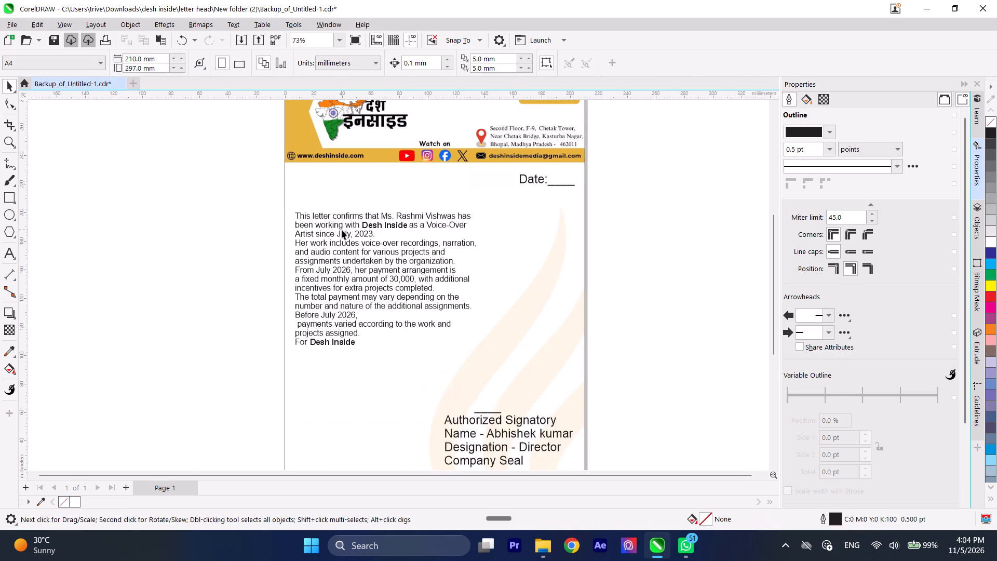
pyautogui.scroll(3, 342, 230)
pyautogui.scroll(-3, 453, 217)
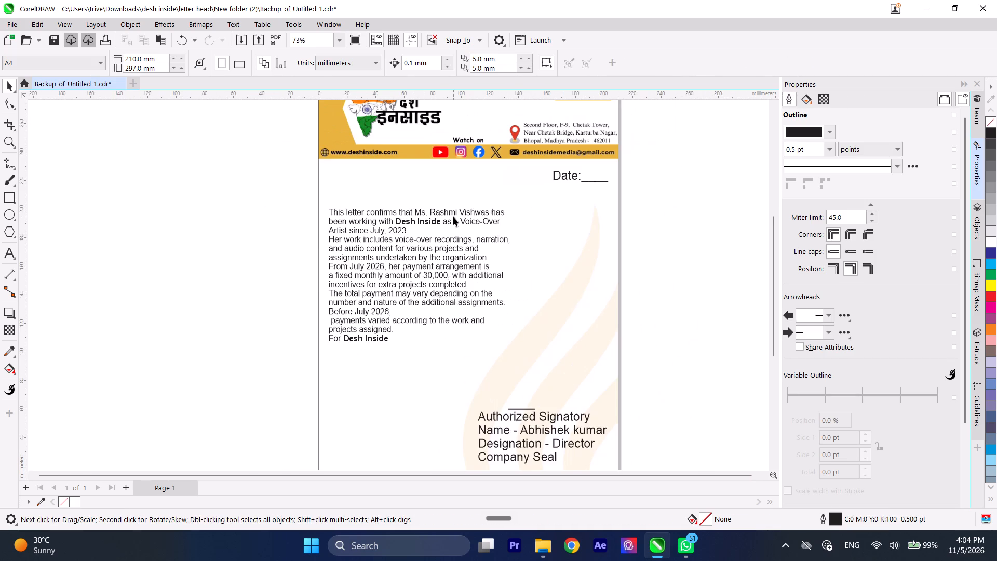
pyautogui.scroll(2, 453, 217)
pyautogui.scroll(-4, 455, 210)
pyautogui.scroll(1, 407, 233)
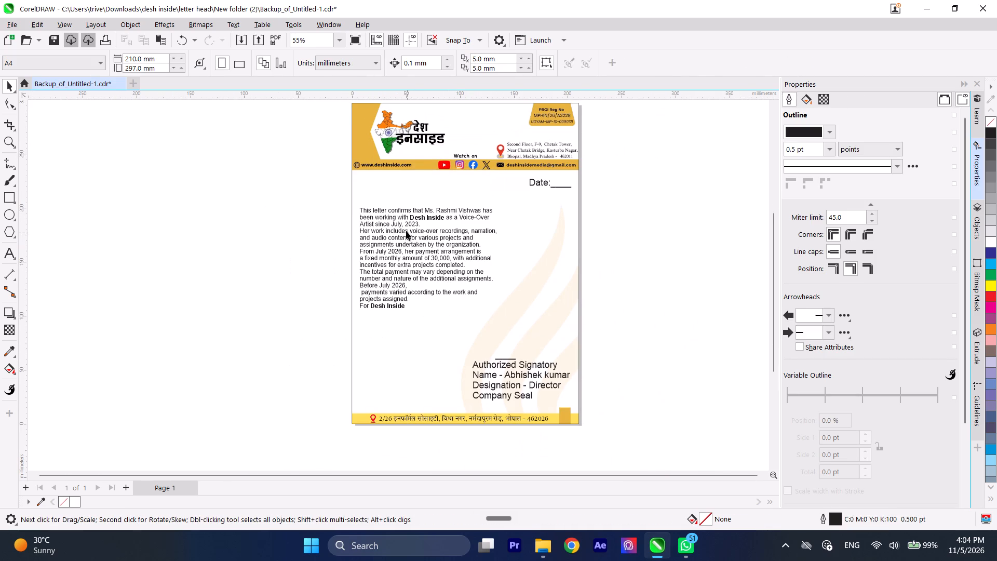
pyautogui.scroll(2, 406, 231)
pyautogui.click(368, 211)
pyautogui.doubleClick(340, 206)
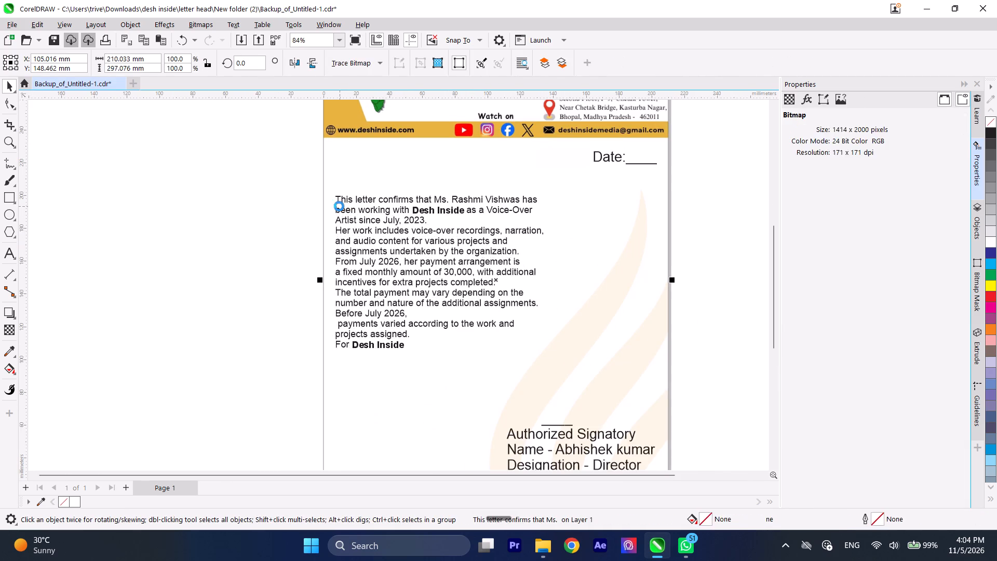
pyautogui.doubleClick(166, 217)
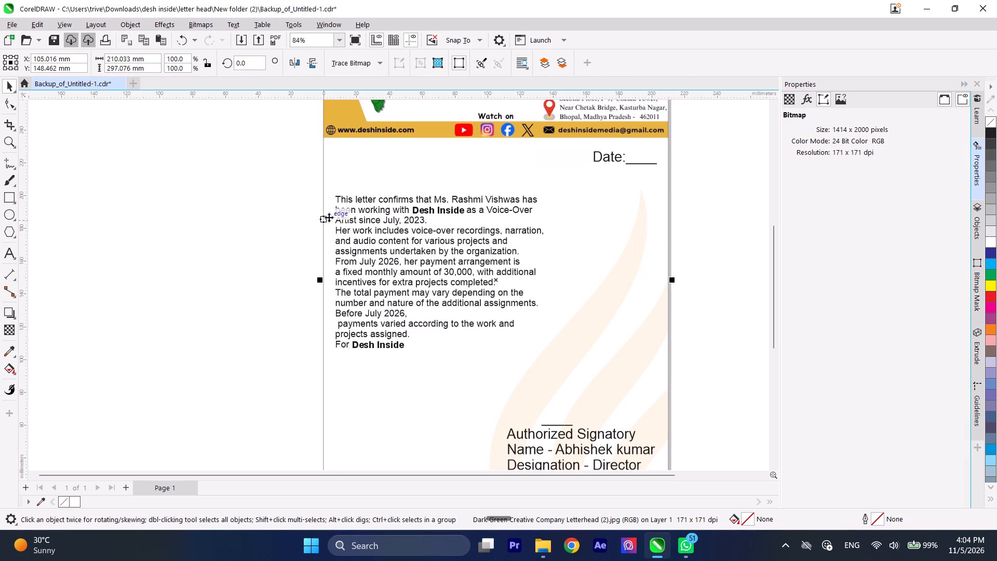
pyautogui.scroll(6, 349, 208)
pyautogui.doubleClick(319, 216)
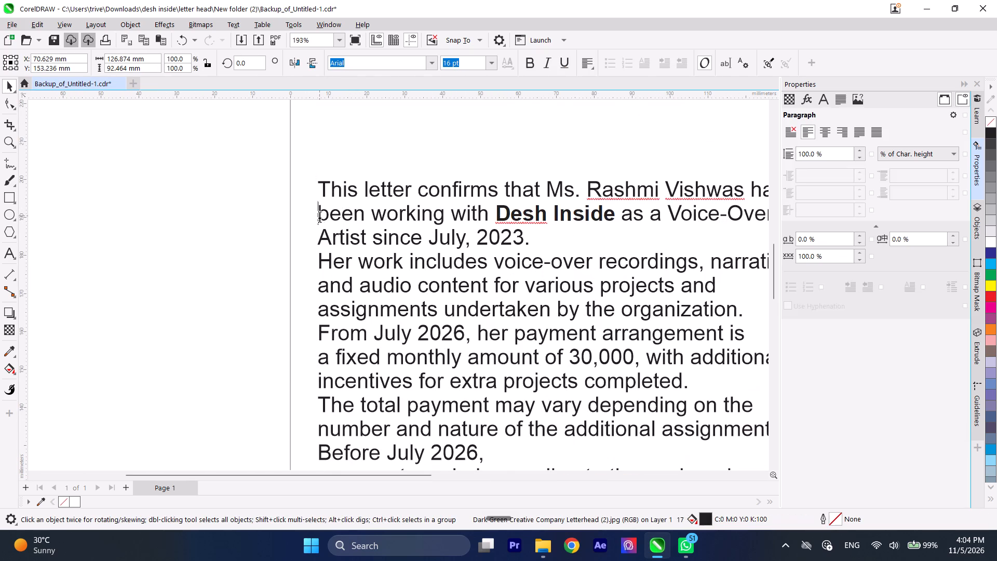
pyautogui.press('BackSpace')
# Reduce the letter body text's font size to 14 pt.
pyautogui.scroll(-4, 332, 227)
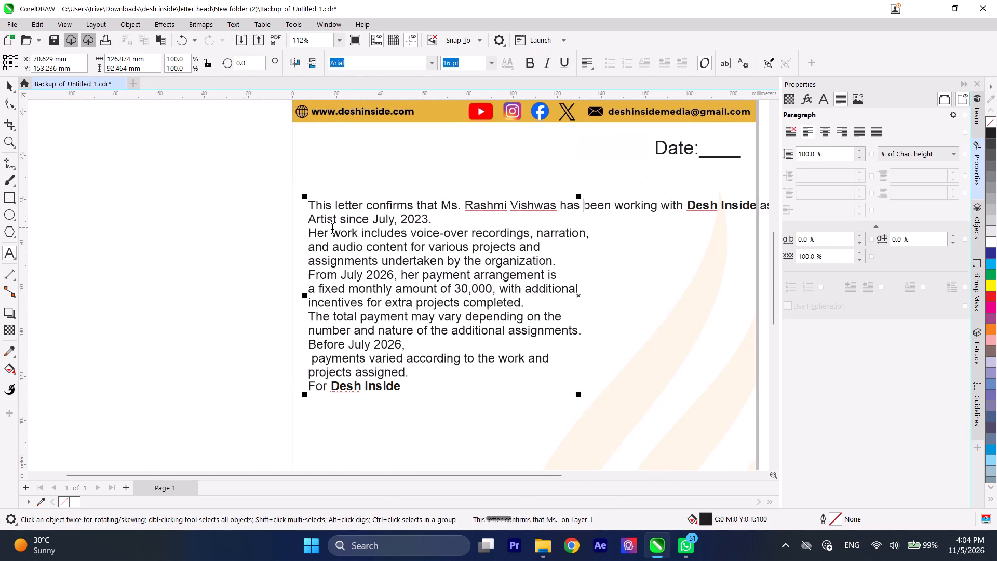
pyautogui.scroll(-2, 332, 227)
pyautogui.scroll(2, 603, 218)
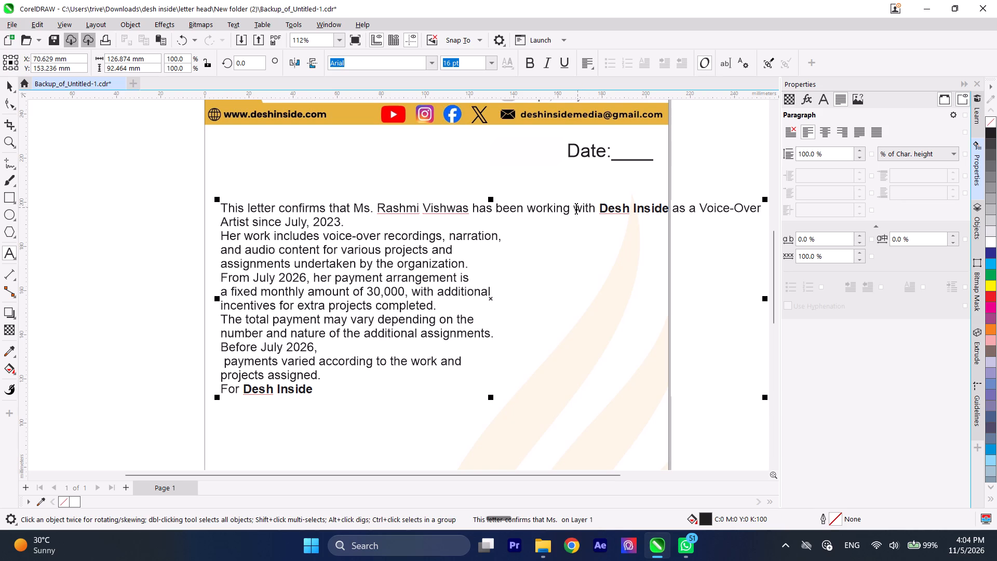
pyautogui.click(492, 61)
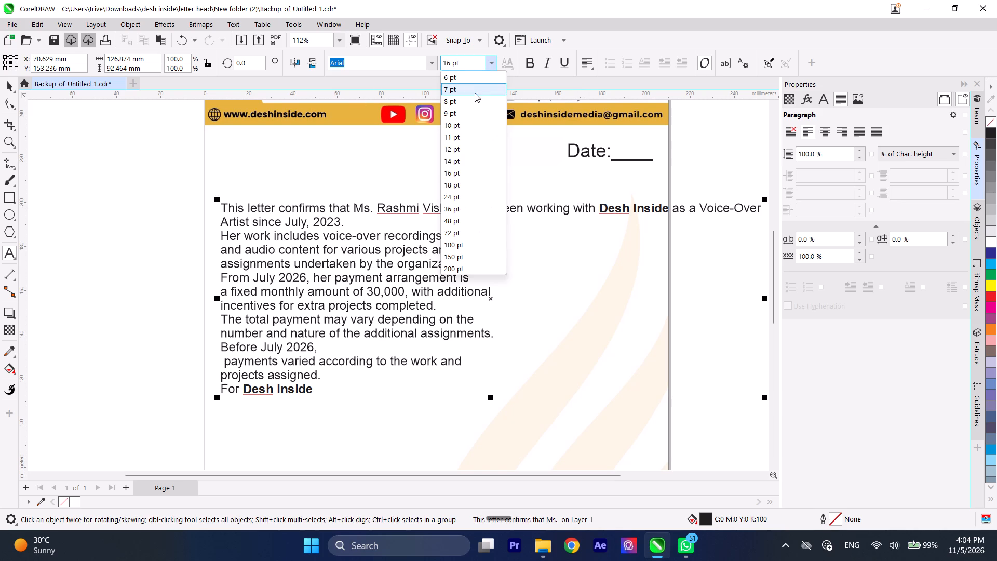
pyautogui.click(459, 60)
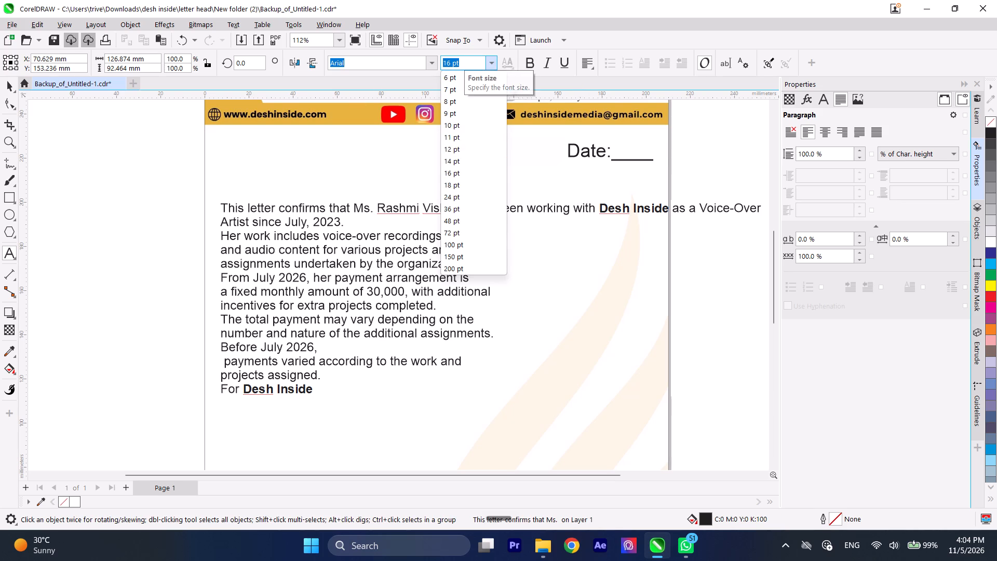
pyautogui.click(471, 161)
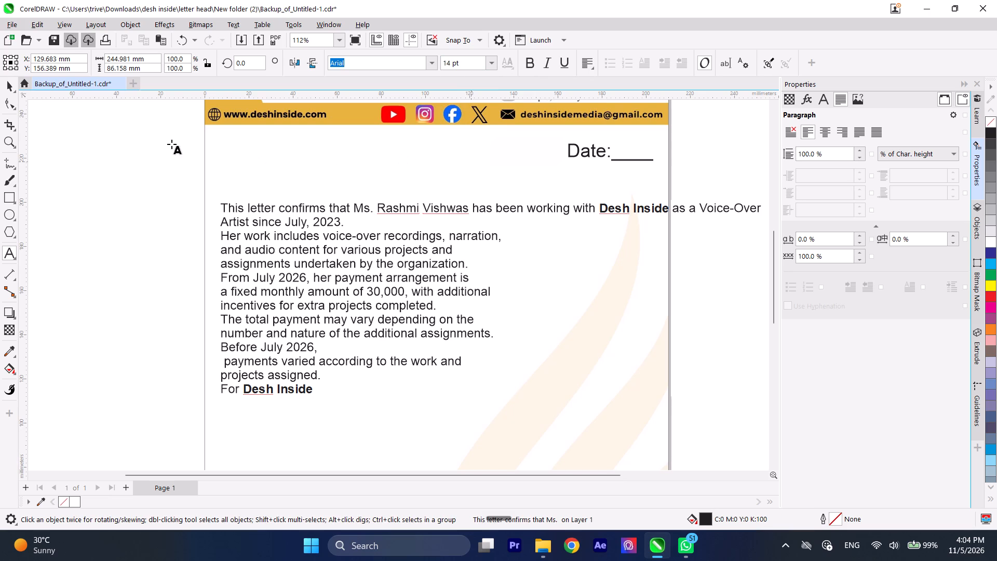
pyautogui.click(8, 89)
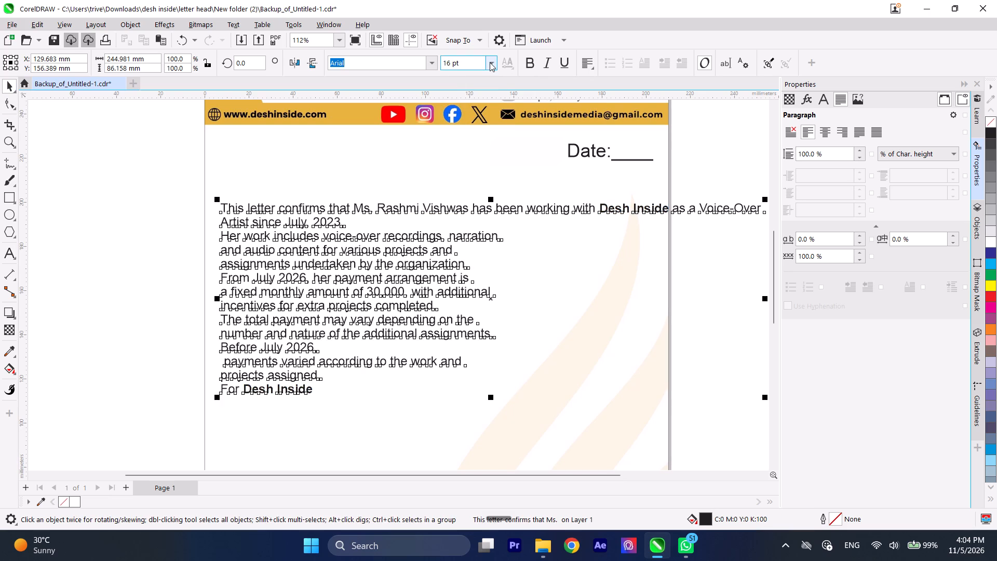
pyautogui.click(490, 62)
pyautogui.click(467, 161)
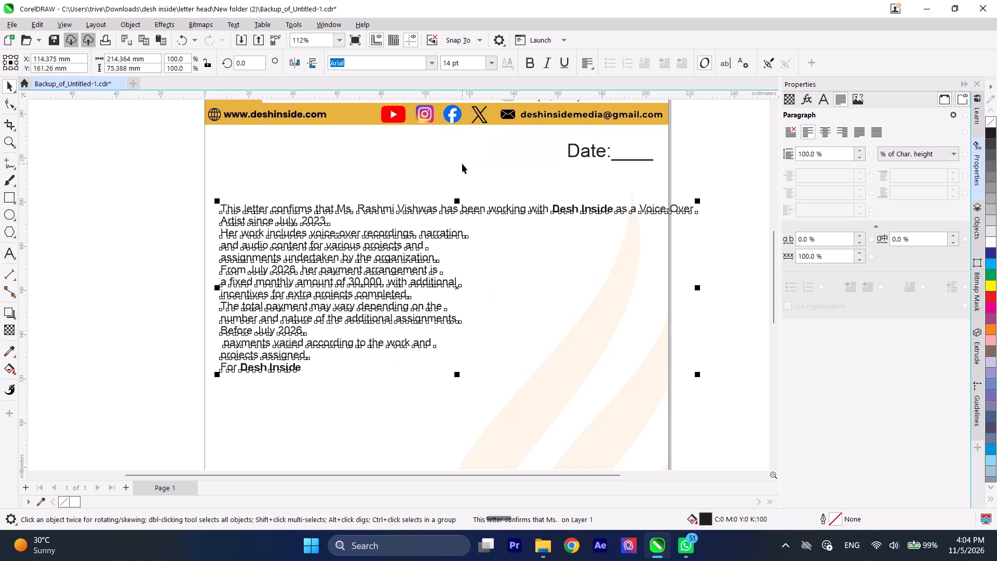
# Rewrap the opening lines with breaks before "as a Voice-Over" and "narration", joining the "Artist since" and "Her work" lines to the preceding text.
pyautogui.doubleClick(618, 209)
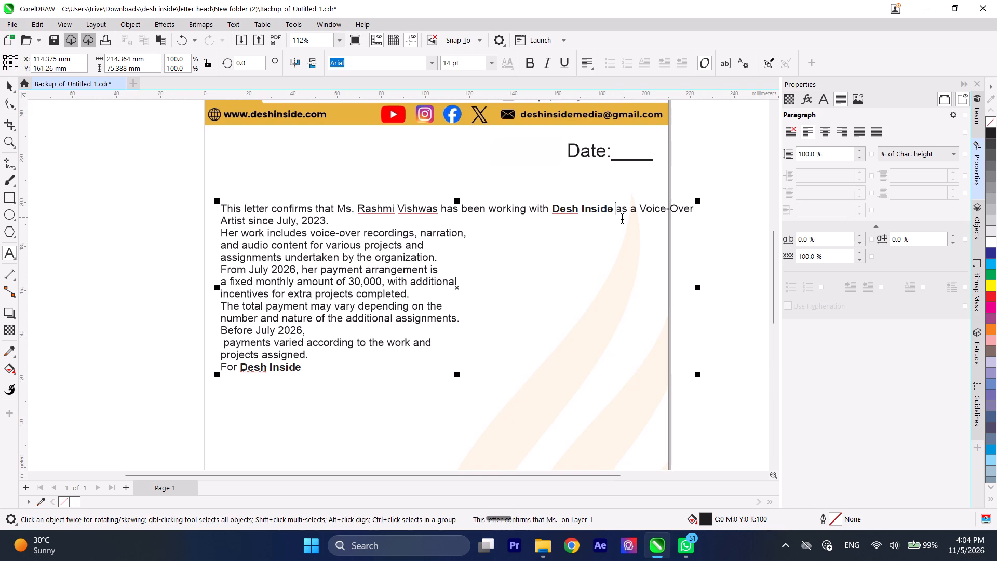
pyautogui.press('Return')
pyautogui.click(223, 234)
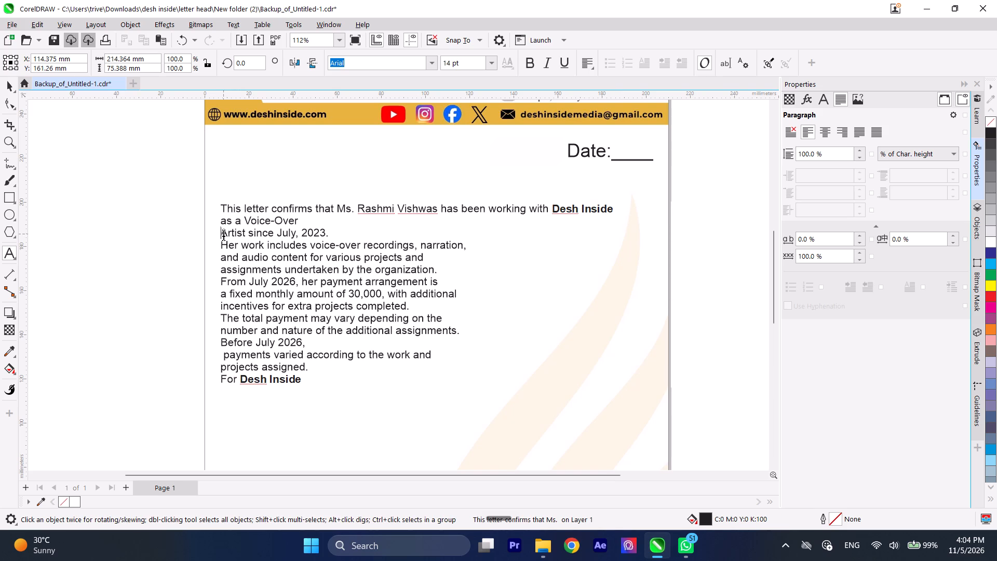
pyautogui.press('BackSpace')
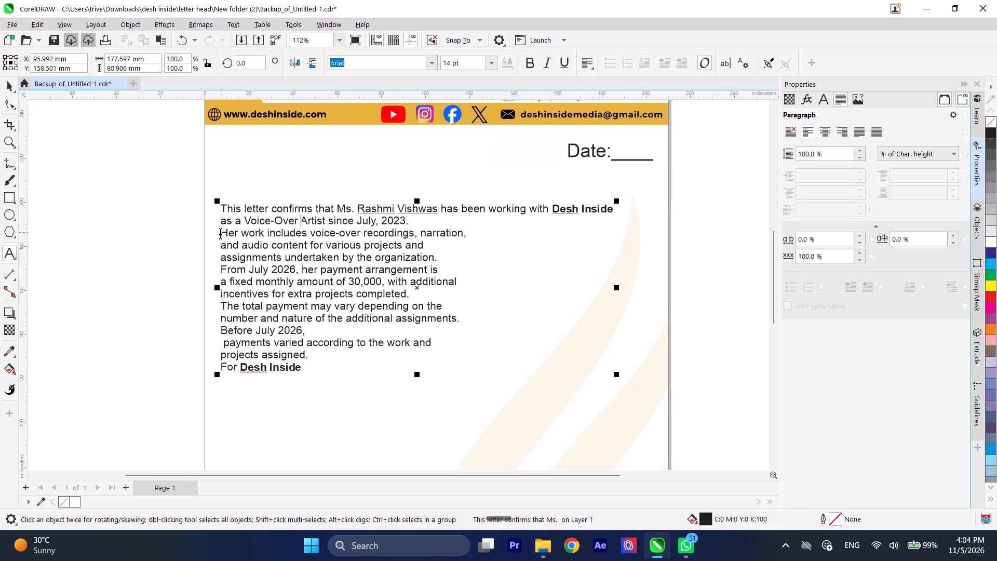
pyautogui.click(220, 232)
pyautogui.press('BackSpace')
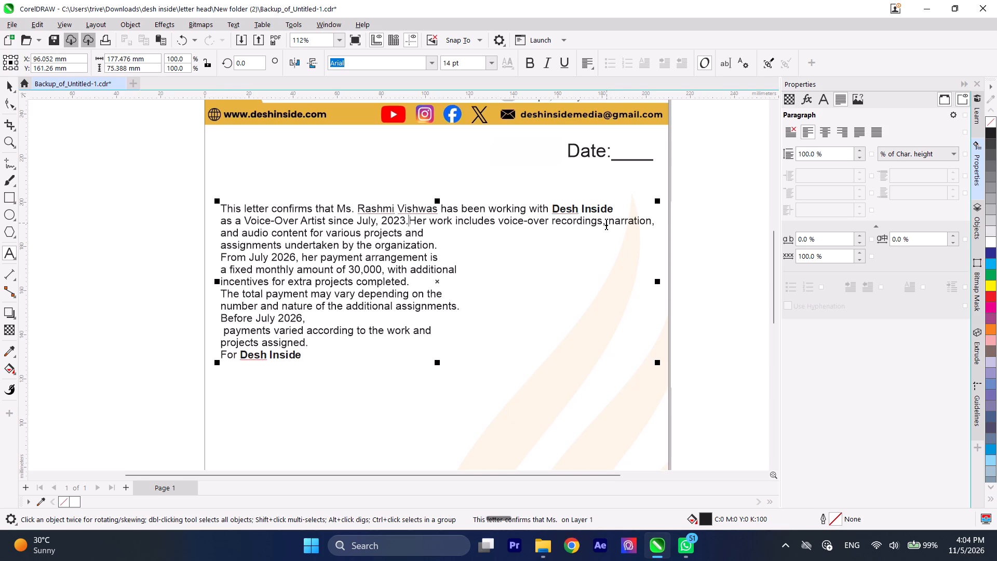
pyautogui.click(609, 221)
pyautogui.press('Return')
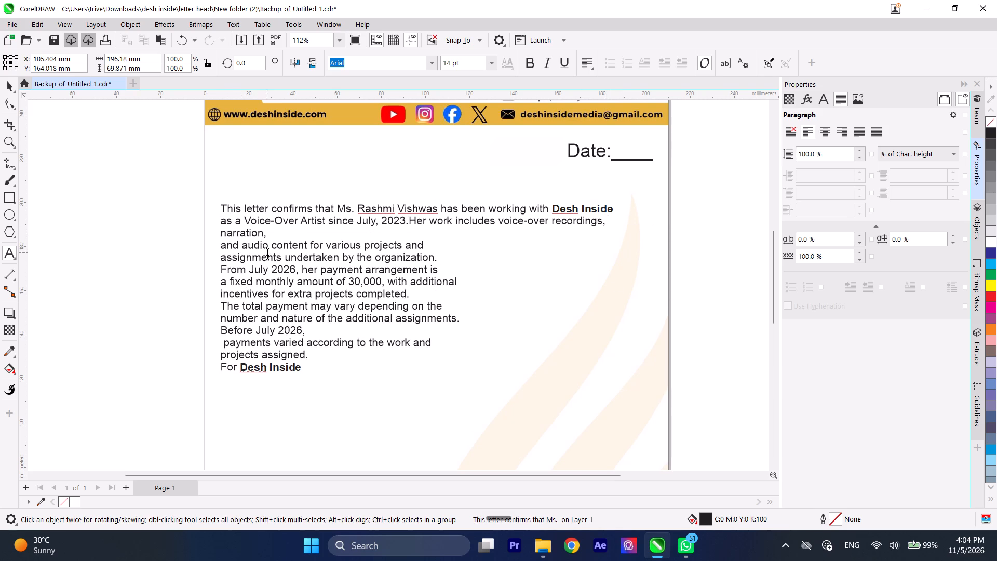
# Join the "and audio content" and "assignments undertaken" lines to the "narration" line, and break the line before "the organization".
pyautogui.click(221, 247)
pyautogui.press('BackSpace')
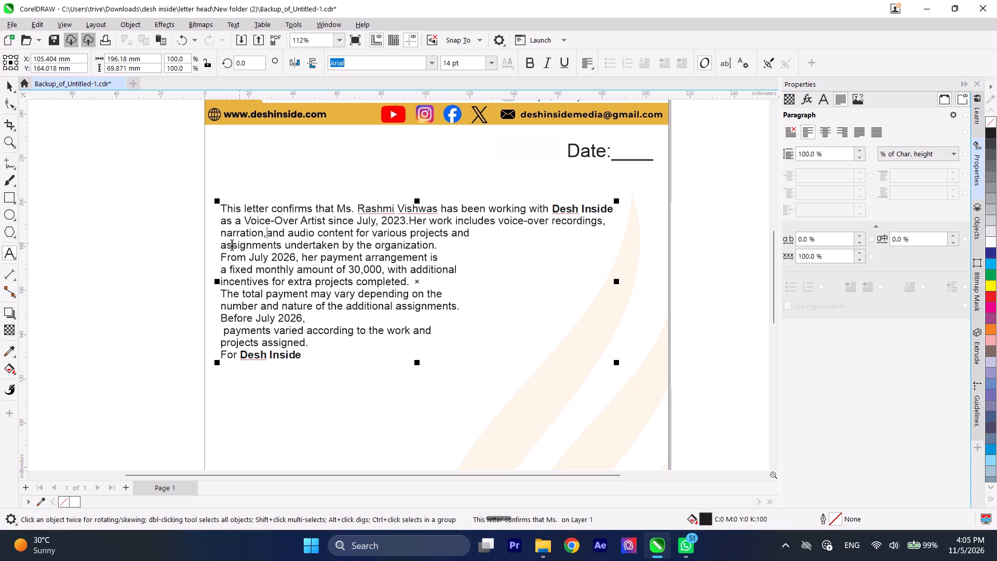
pyautogui.click(222, 245)
pyautogui.press('BackSpace')
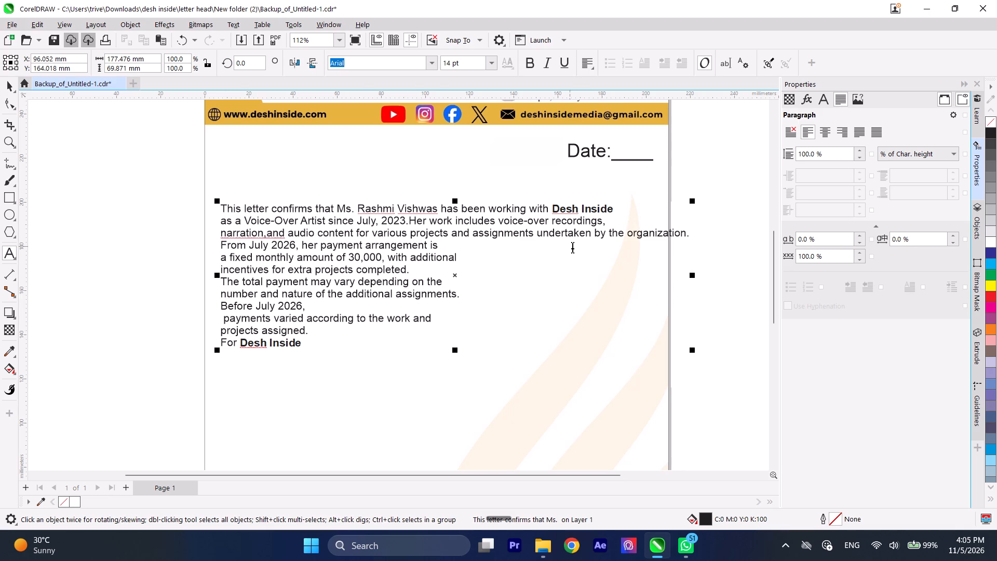
pyautogui.click(609, 233)
pyautogui.press('BackSpace')
pyautogui.press('Return')
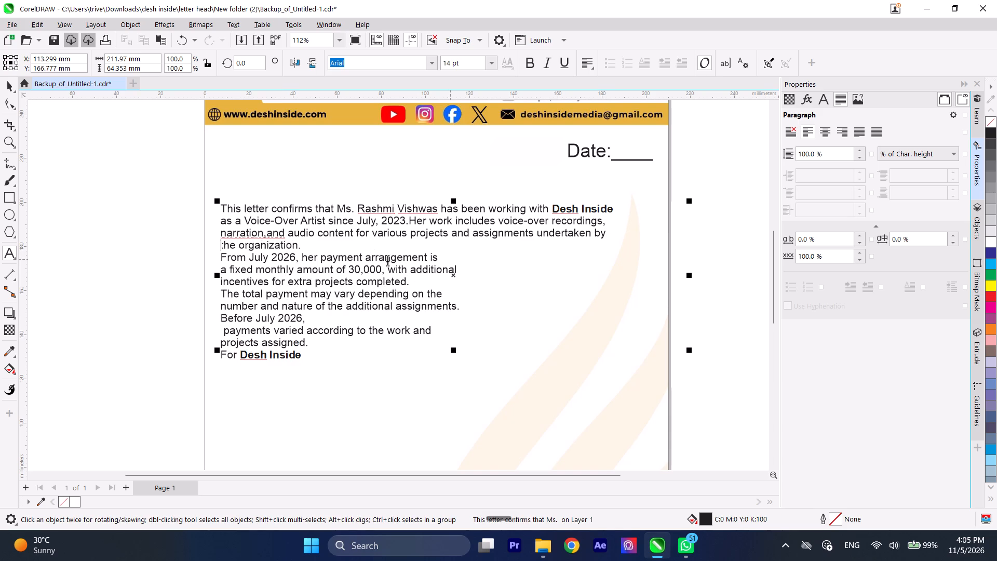
# Join the "From July 2026" and "a fixed monthly amount" lines onto the line starting "the organization".
pyautogui.click(221, 256)
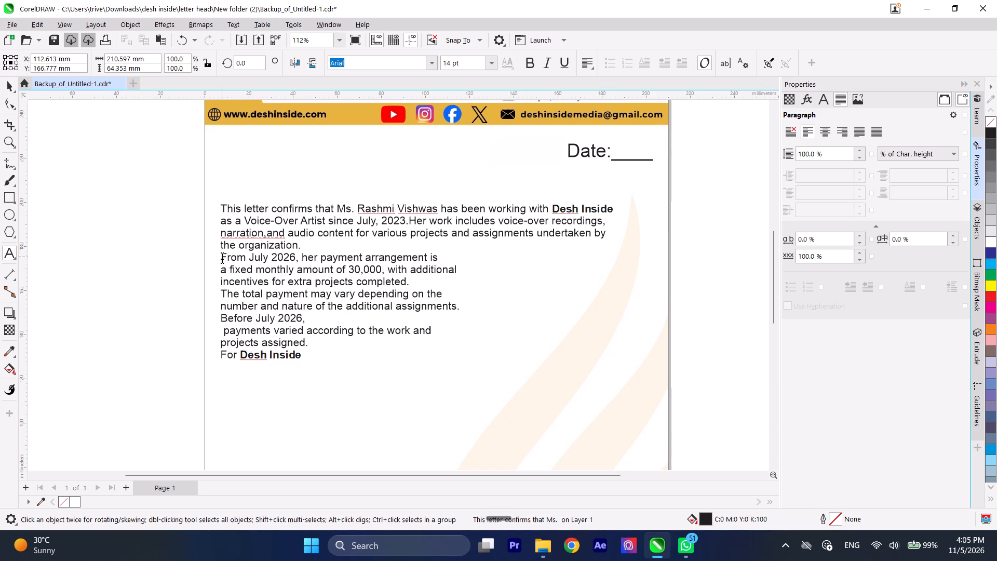
pyautogui.press('BackSpace')
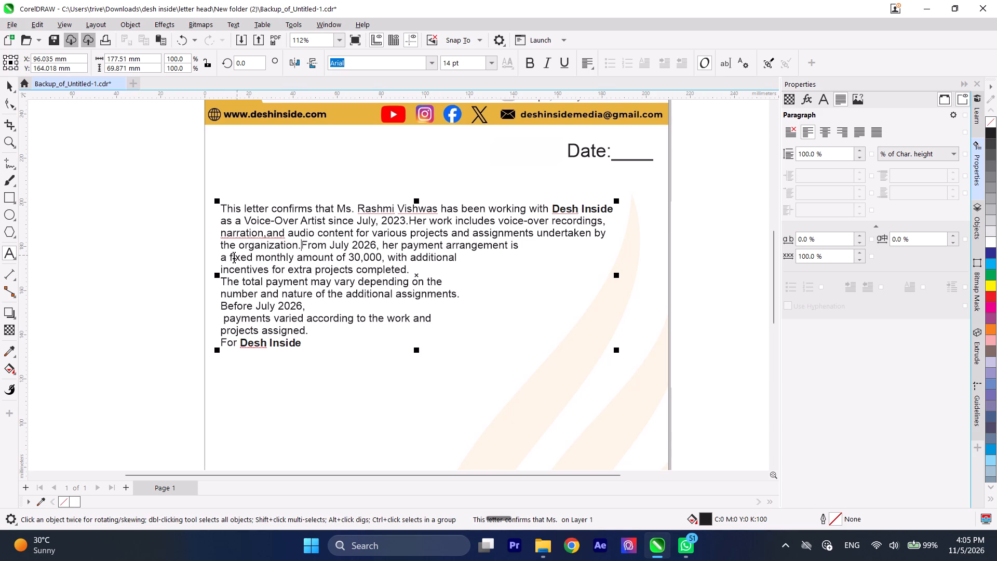
pyautogui.click(221, 257)
pyautogui.press('BackSpace')
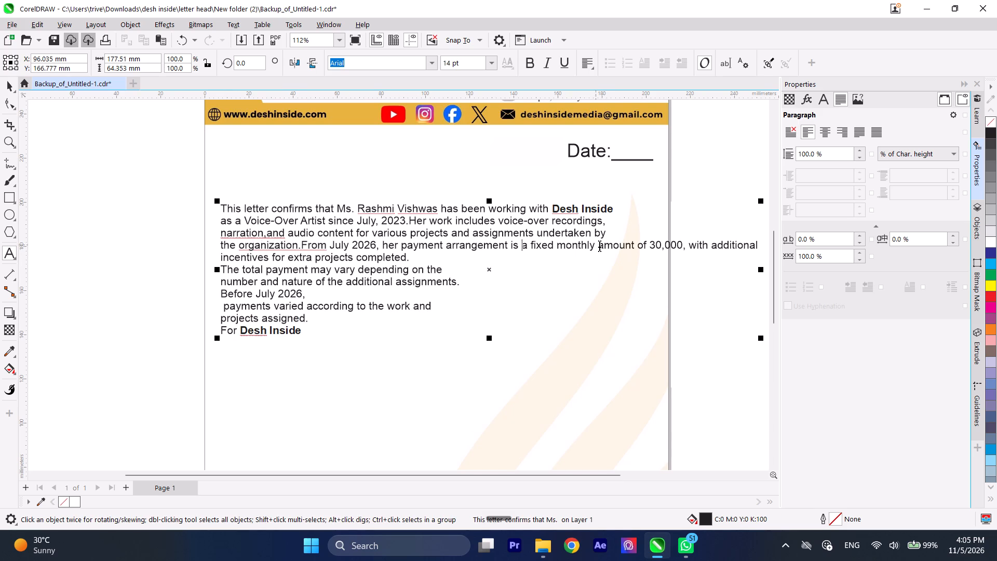
# Rewrap the payment lines with breaks before "amount of 30,000" and "additional assignments", joining the "incentives" and "number and nature" lines to the preceding text.
pyautogui.click(599, 245)
pyautogui.press('Return')
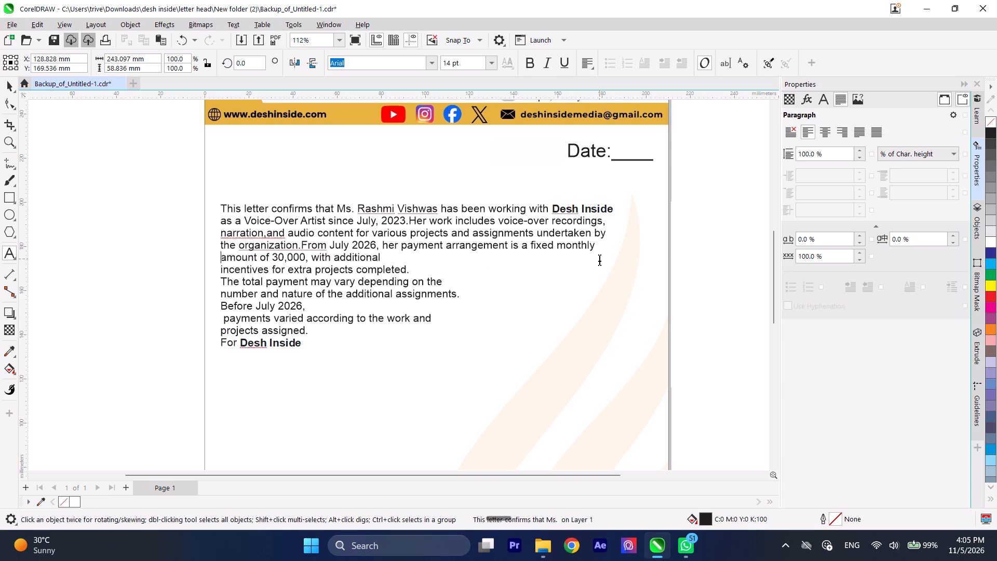
pyautogui.click(221, 272)
pyautogui.press('BackSpace')
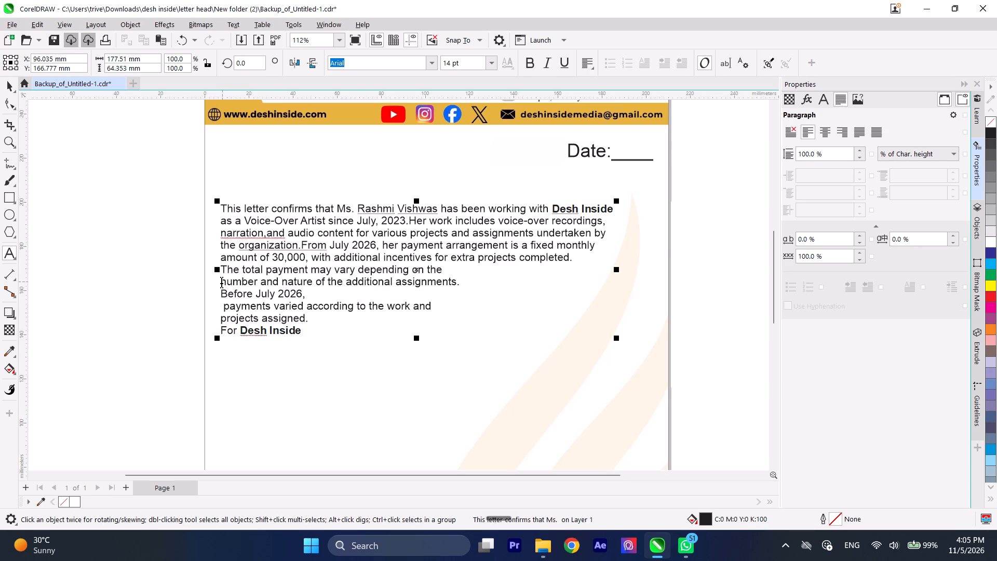
pyautogui.click(221, 281)
pyautogui.press('BackSpace')
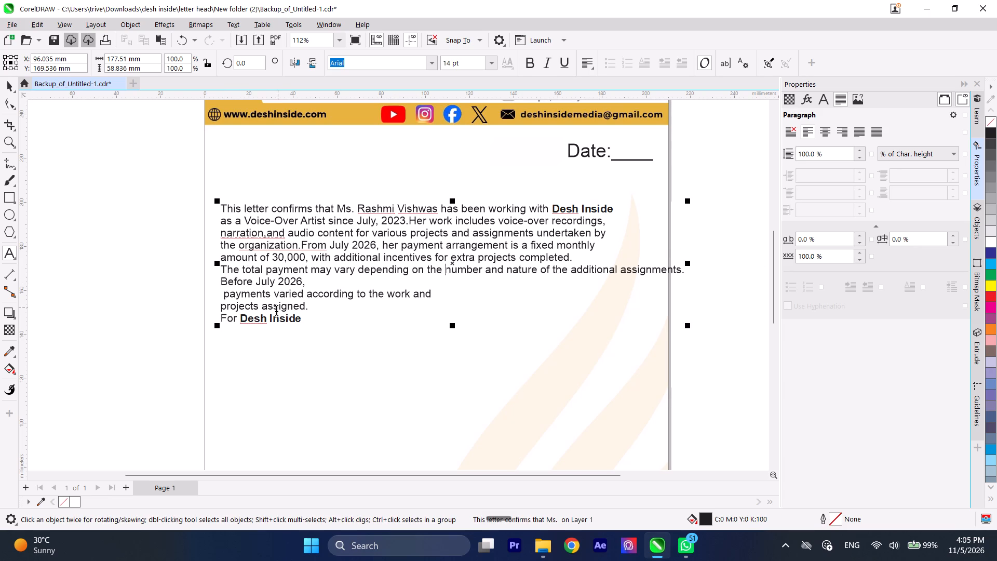
pyautogui.click(572, 267)
pyautogui.press('Return')
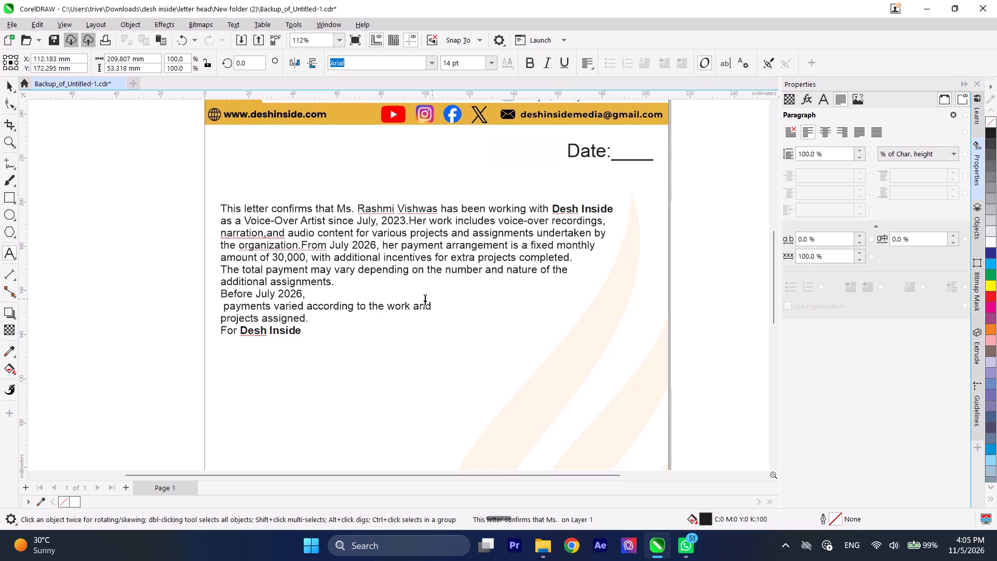
# Join the "Before July 2026", "payments varied" and "projects assigned" lines to the preceding text, breaking the line before "work and".
pyautogui.click(221, 292)
pyautogui.press(']')
pyautogui.press('BackSpace')
pyautogui.press('BackSpace')
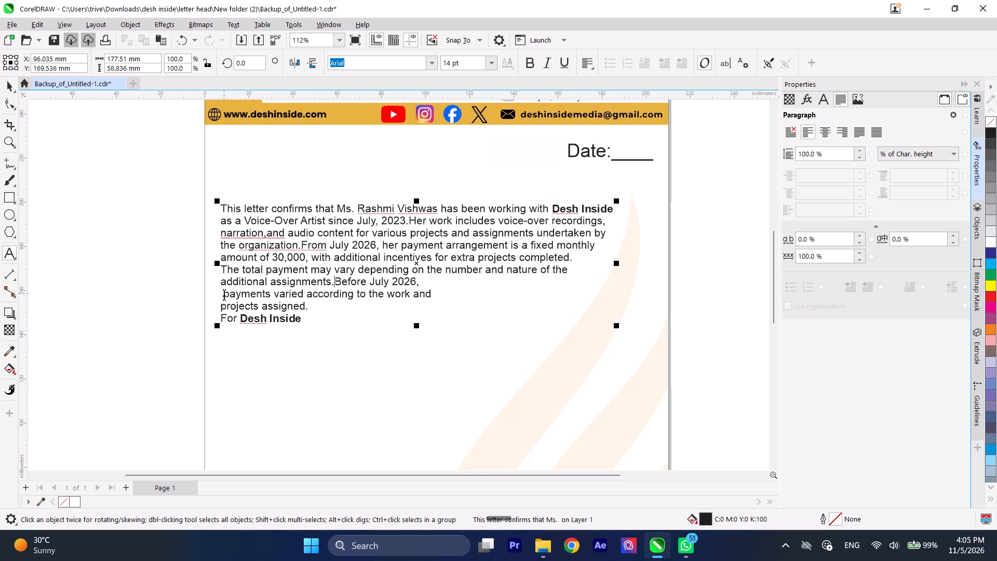
pyautogui.click(224, 293)
pyautogui.press('BackSpace')
pyautogui.press('BackSpace')
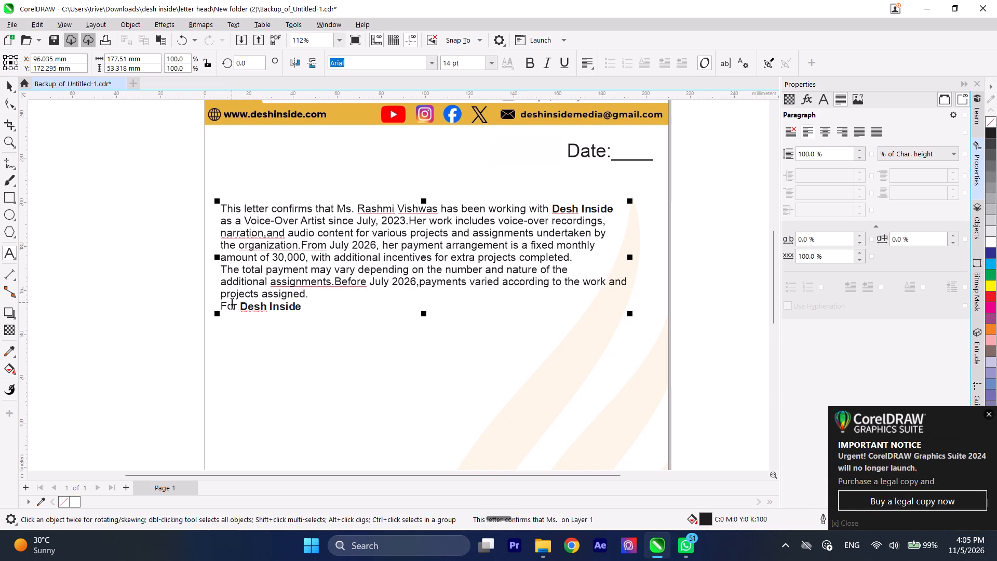
pyautogui.click(584, 282)
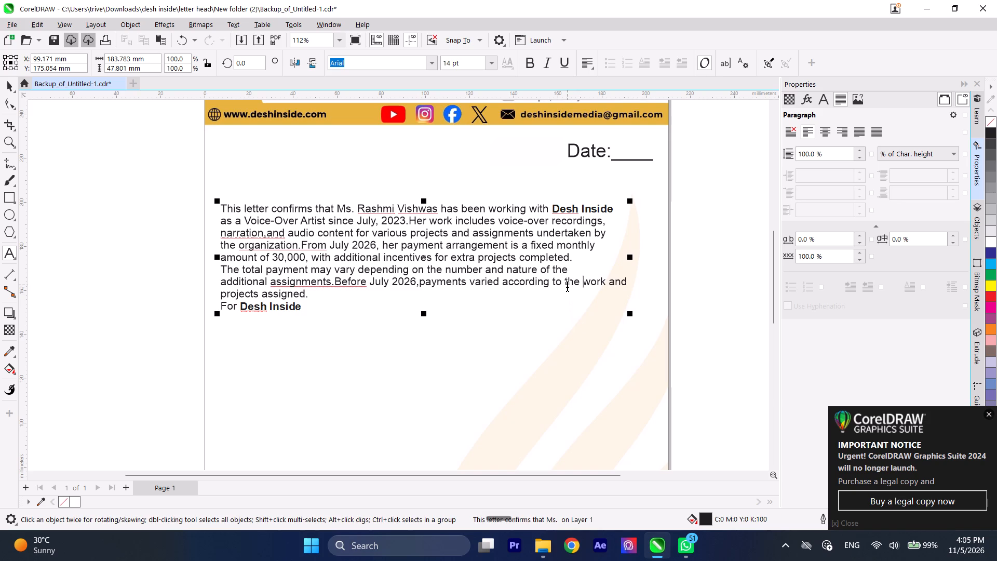
pyautogui.press('Return')
pyautogui.click(220, 308)
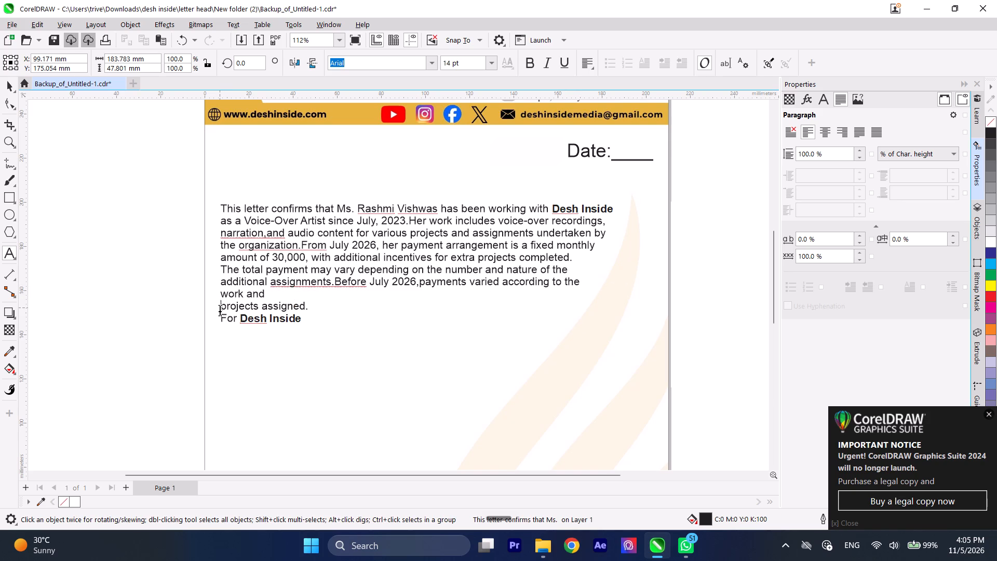
pyautogui.press('BackSpace')
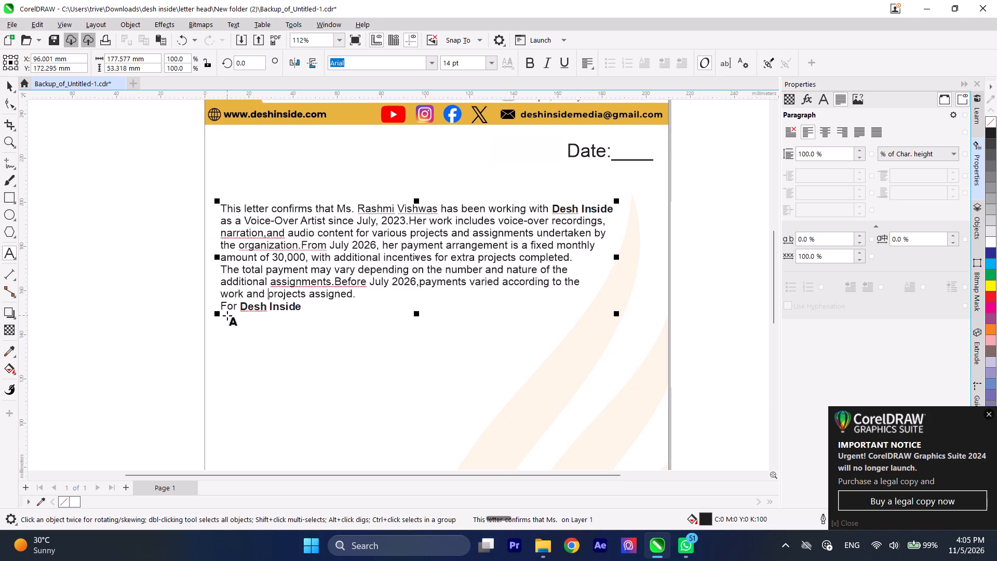
# Join the closing "For Desh Inside" line onto the end of "work and projects assigned." with a separating space.
pyautogui.press('BackSpace')
pyautogui.press('space')
pyautogui.click(221, 304)
pyautogui.press('BackSpace')
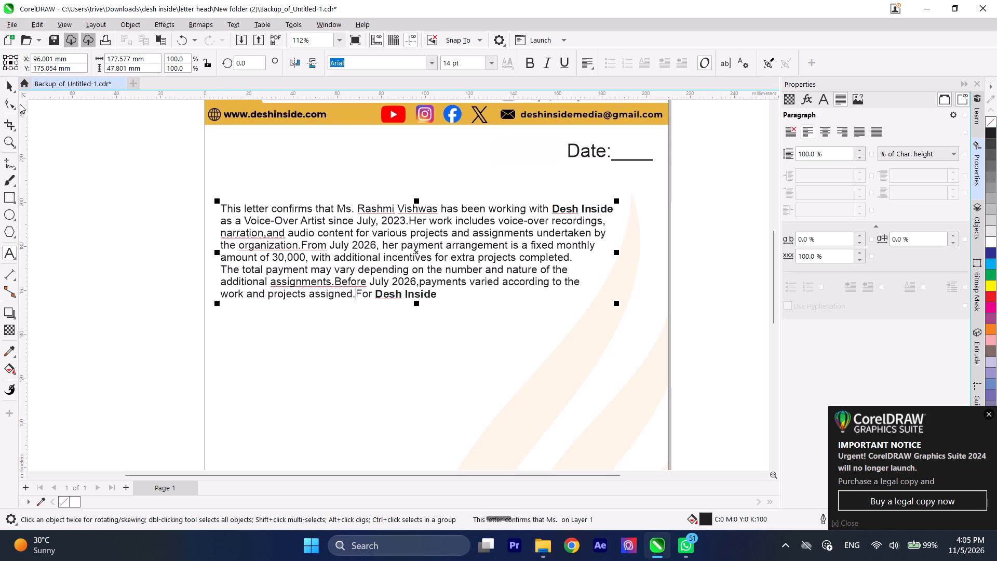
pyautogui.press('space')
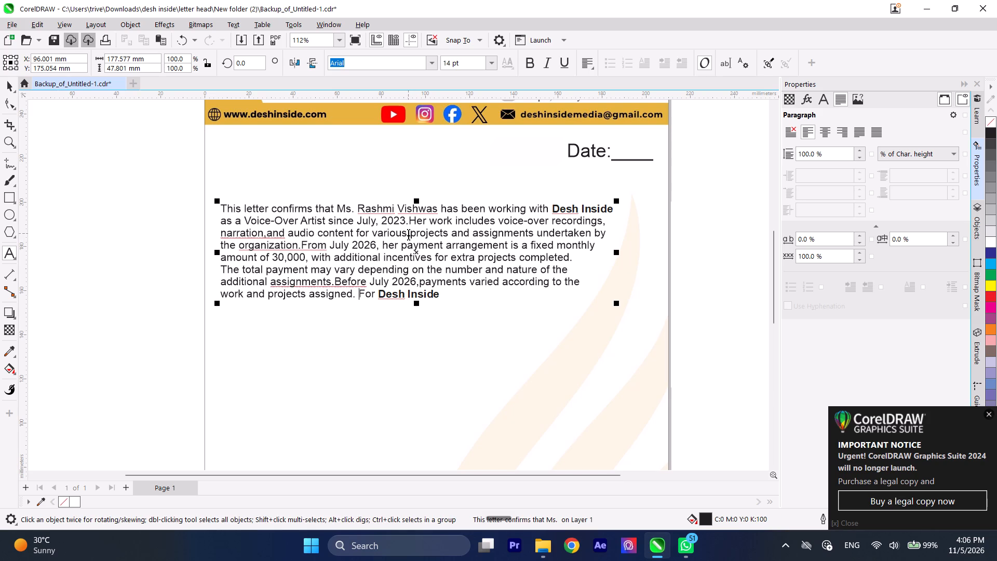
# Insert a space between "July, 2023." and "Her work" in the second line of the letter body.
pyautogui.click(408, 219)
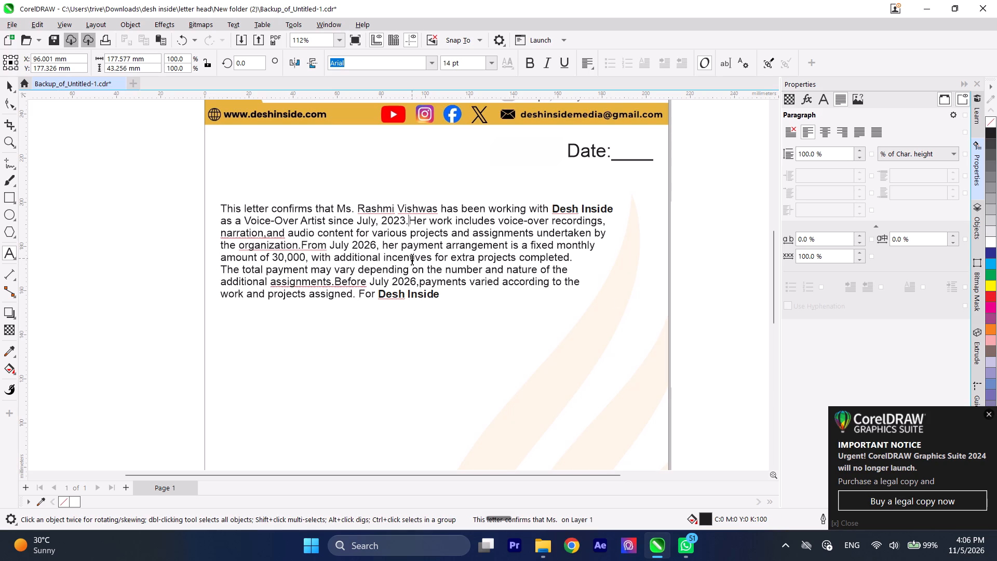
pyautogui.press('space')
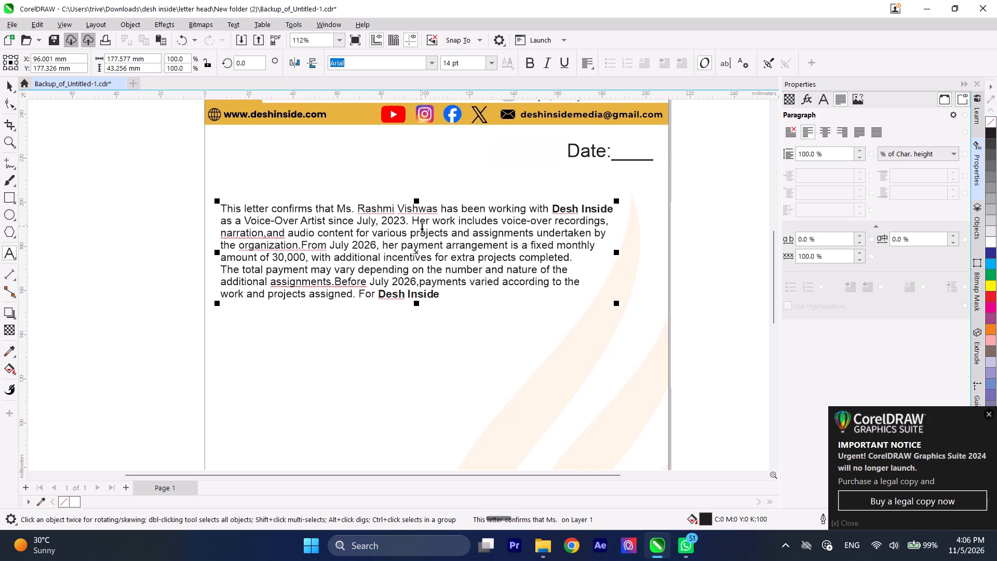
# Set the whole letter body text's font size to 15 pt and deselect it.
pyautogui.click(10, 88)
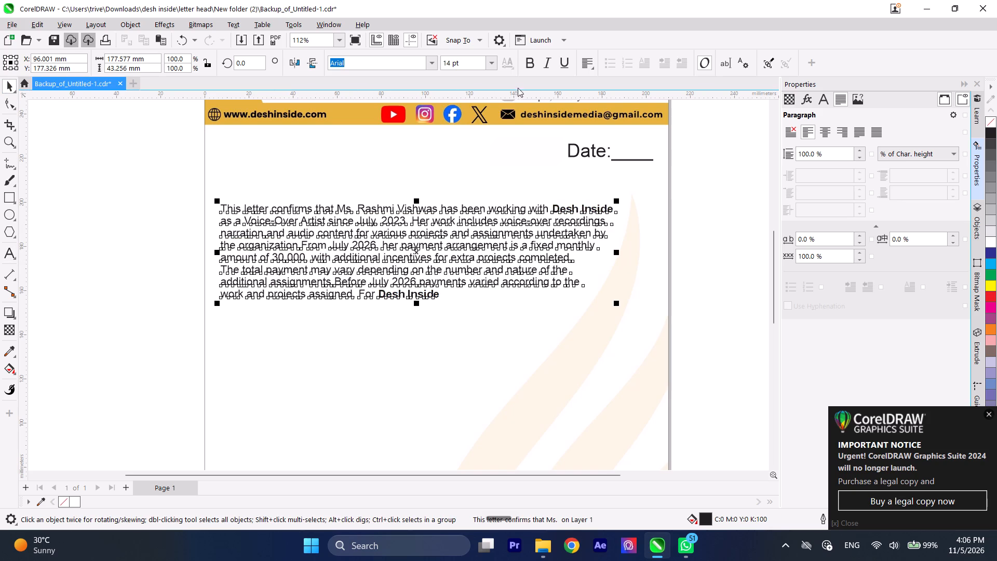
pyautogui.moveTo(463, 61); pyautogui.dragTo(419, 68)
pyautogui.click(467, 61)
pyautogui.moveTo(467, 61); pyautogui.dragTo(453, 62)
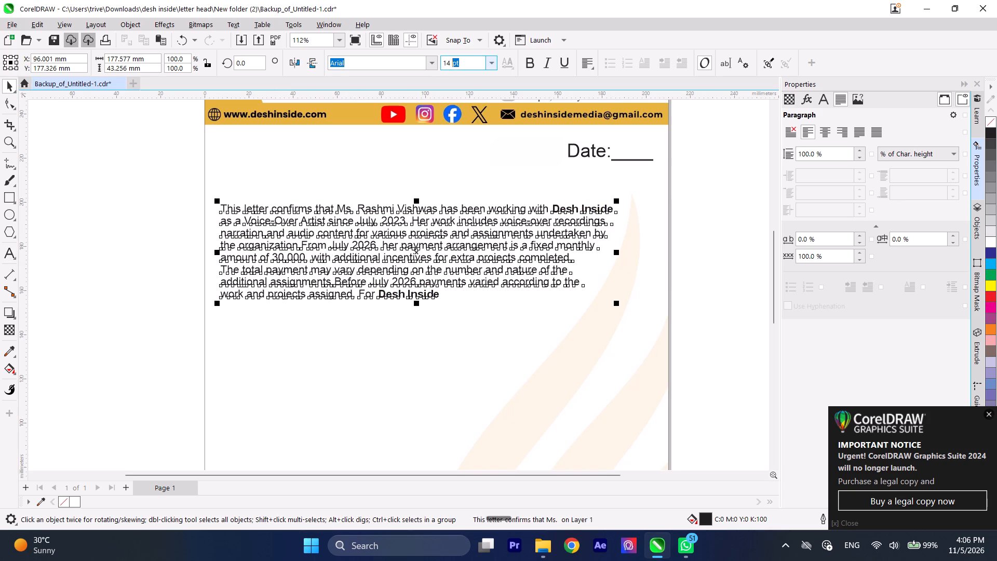
pyautogui.moveTo(453, 62); pyautogui.dragTo(441, 62)
pyautogui.write('15')
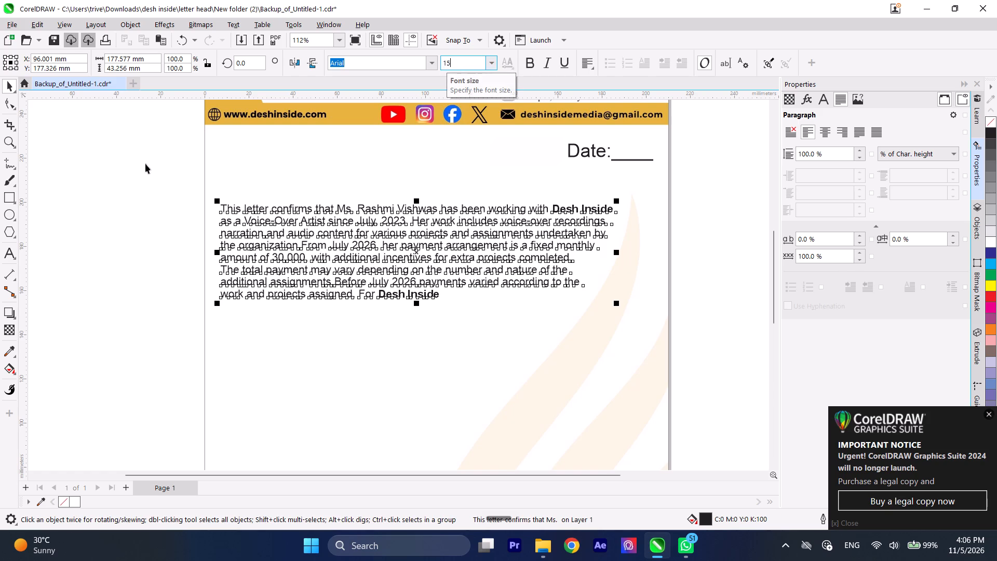
pyautogui.click(144, 164)
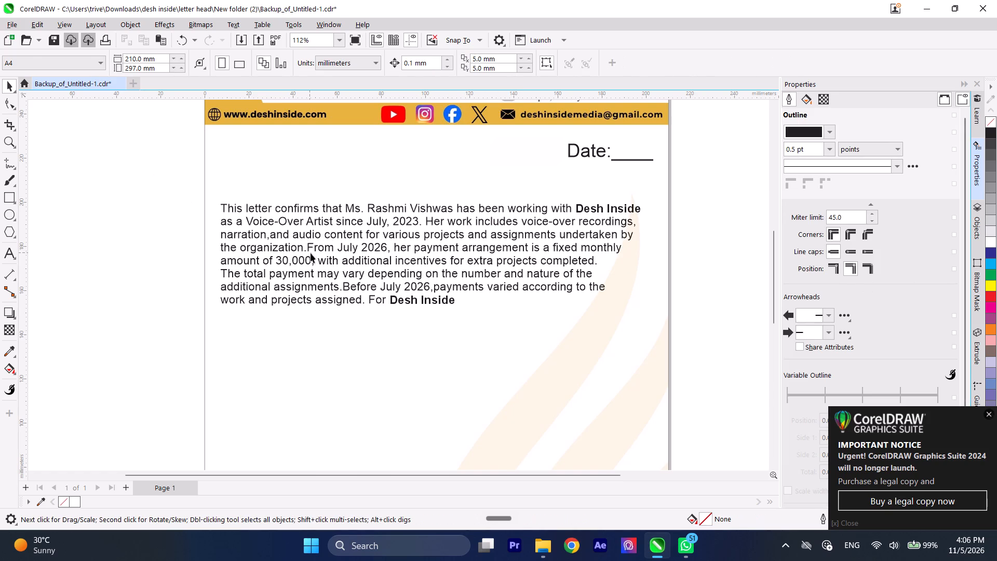
pyautogui.click(318, 256)
pyautogui.click(29, 216)
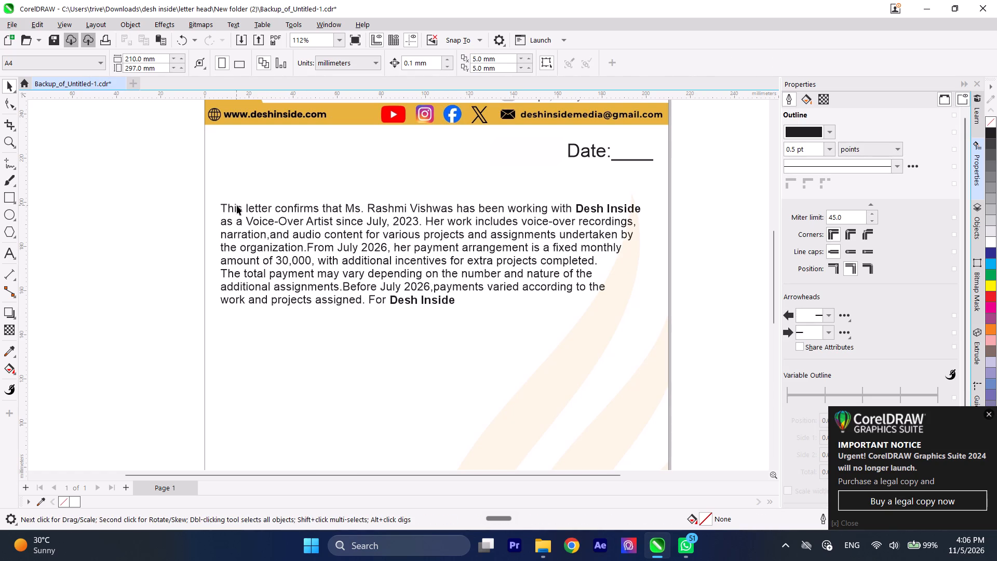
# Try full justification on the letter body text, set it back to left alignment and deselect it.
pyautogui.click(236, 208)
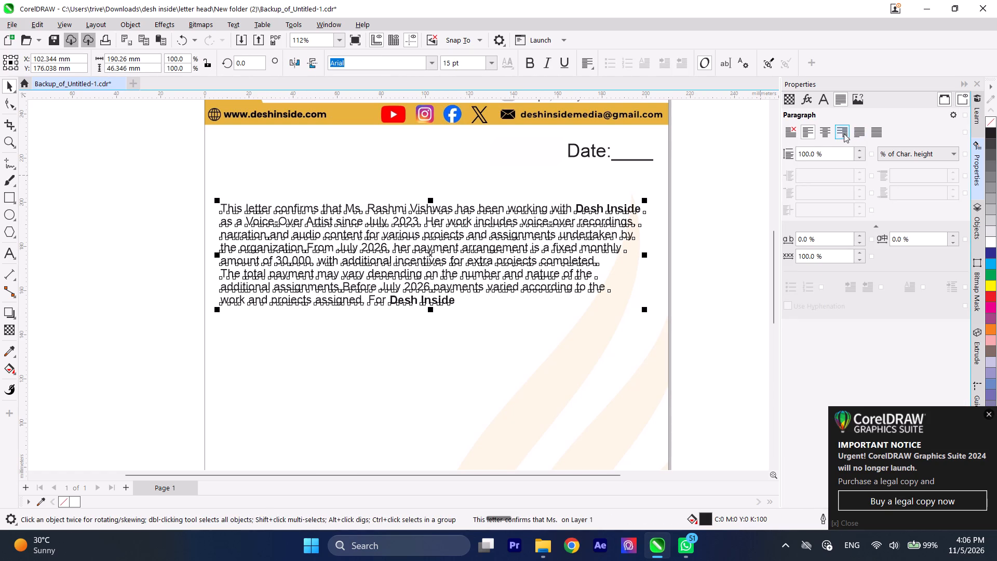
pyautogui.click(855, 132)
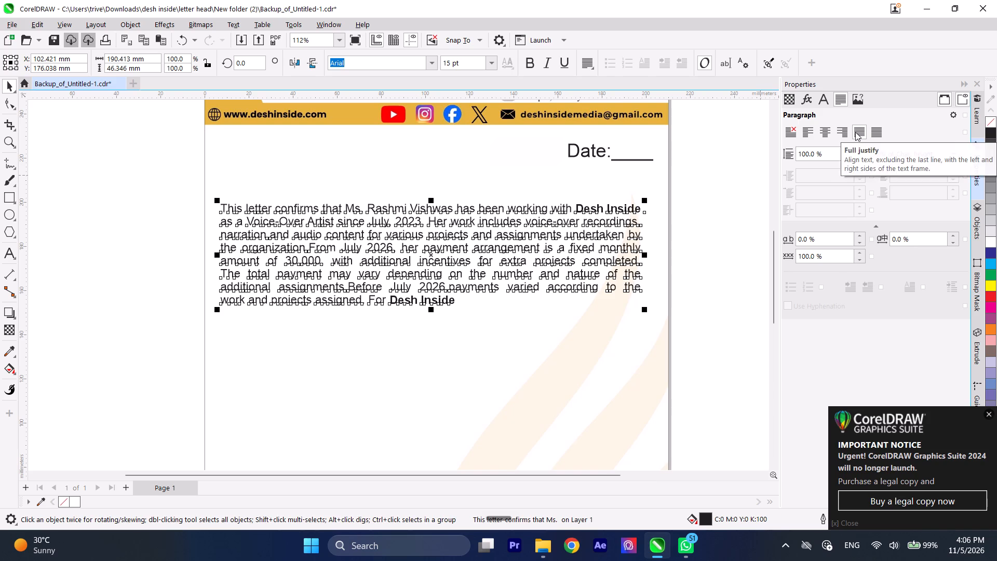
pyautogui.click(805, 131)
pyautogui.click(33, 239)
# Move the letter body text block down the page to a vertical centre position of about 134 mm.
pyautogui.scroll(-3, 412, 262)
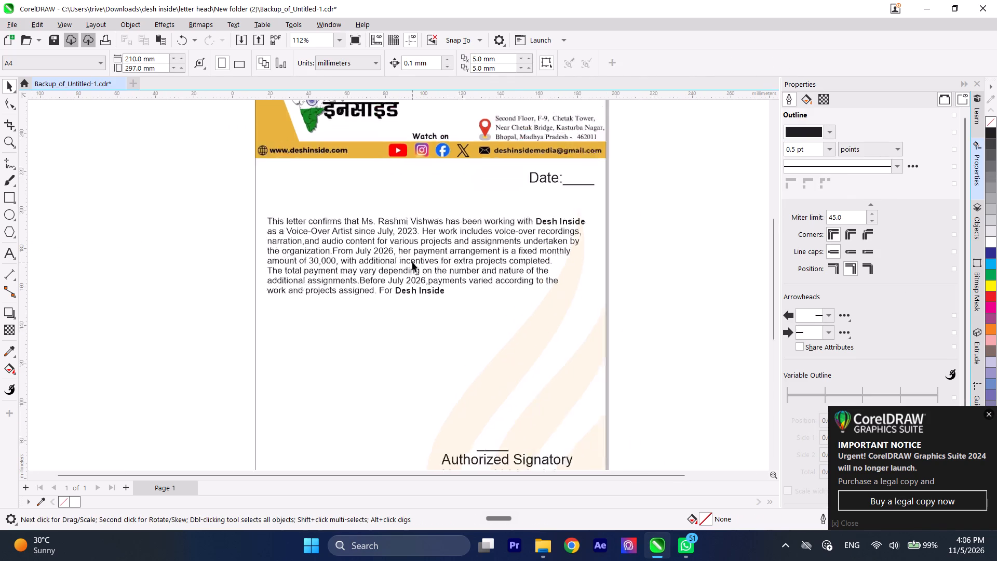
pyautogui.scroll(-1, 412, 262)
pyautogui.click(429, 243)
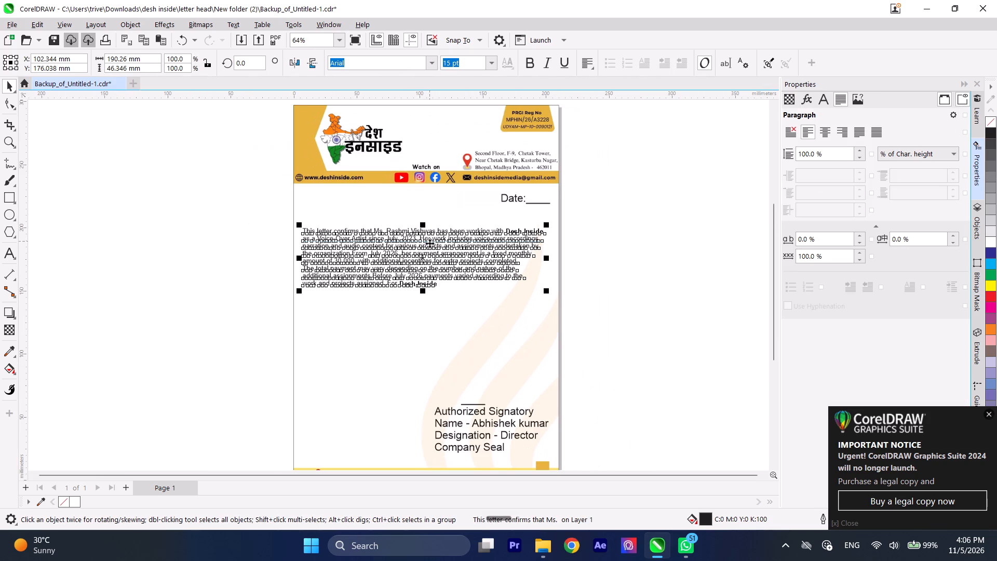
pyautogui.hotkey('shift', 'Down')
pyautogui.hotkey('shift', 'Down')
pyautogui.hotkey('shift', 'Down')
pyautogui.hotkey('shift', 'Down')
pyautogui.hotkey('shift', 'Down')
pyautogui.hotkey('shift', 'Down')
pyautogui.hotkey('shift', 'Down')
pyautogui.hotkey('shift', 'Down')
pyautogui.hotkey('shift', 'Down')
pyautogui.hotkey('shift', 'Down')
pyautogui.hotkey('shift', 'Down')
pyautogui.hotkey('shift', 'Down')
pyautogui.hotkey('shift', 'Down')
pyautogui.hotkey('shift', 'Down')
pyautogui.hotkey('shift', 'Down')
pyautogui.hotkey('shift', 'Down')
pyautogui.hotkey('shift', 'Down')
pyautogui.hotkey('shift', 'Down')
pyautogui.hotkey('shift', 'Down')
pyautogui.hotkey('shift', 'Down')
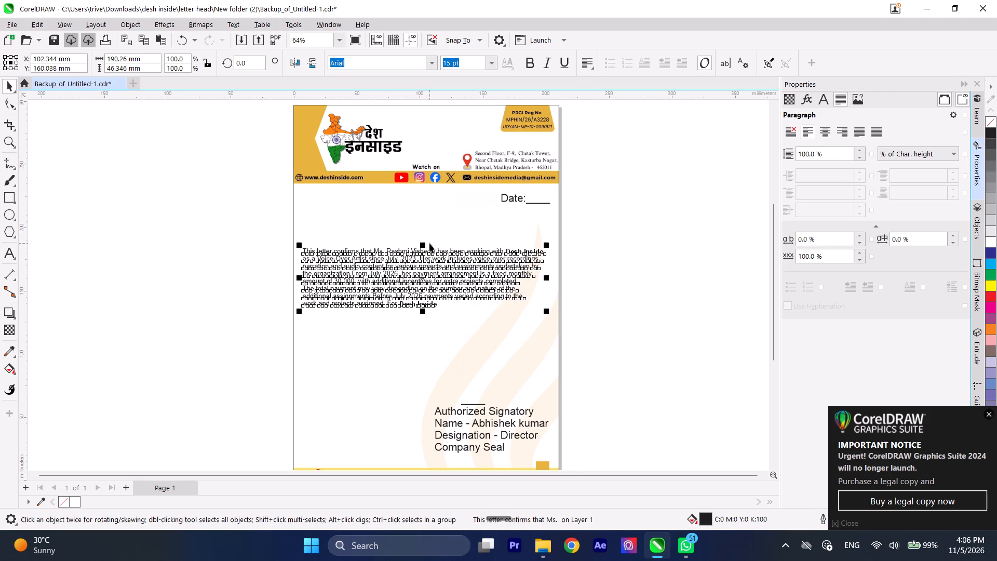
pyautogui.moveTo(421, 270); pyautogui.dragTo(422, 301)
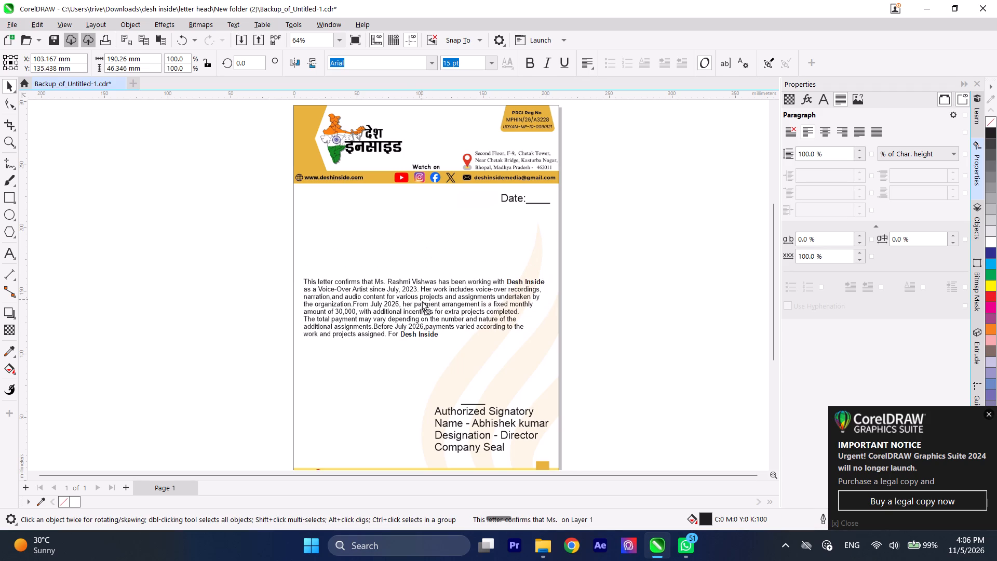
pyautogui.moveTo(422, 301); pyautogui.dragTo(422, 302)
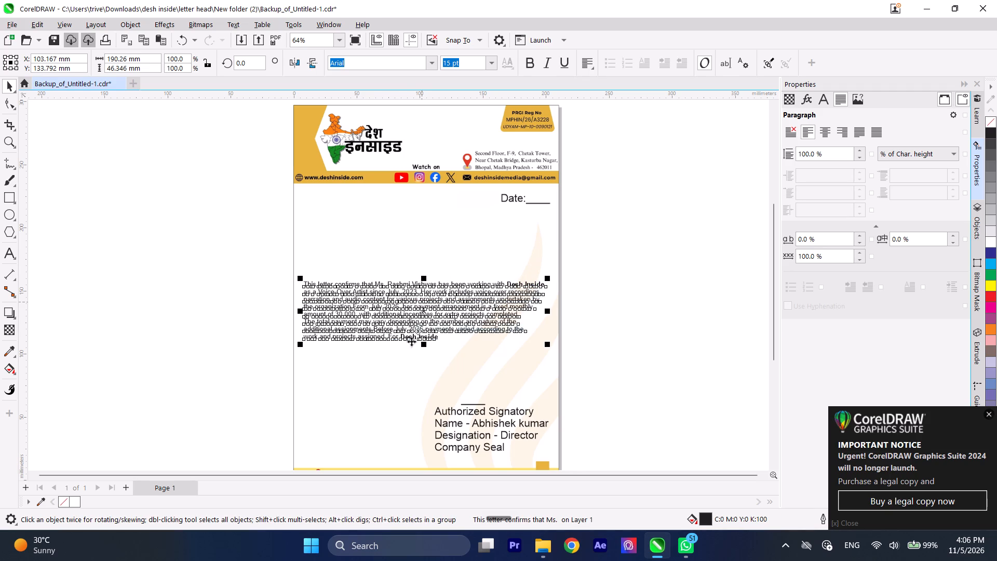
# Centre the letter body text horizontally on the letterhead background image and deselect both.
pyautogui.keyDown('shift'); pyautogui.click(353, 376); pyautogui.keyUp('shift')
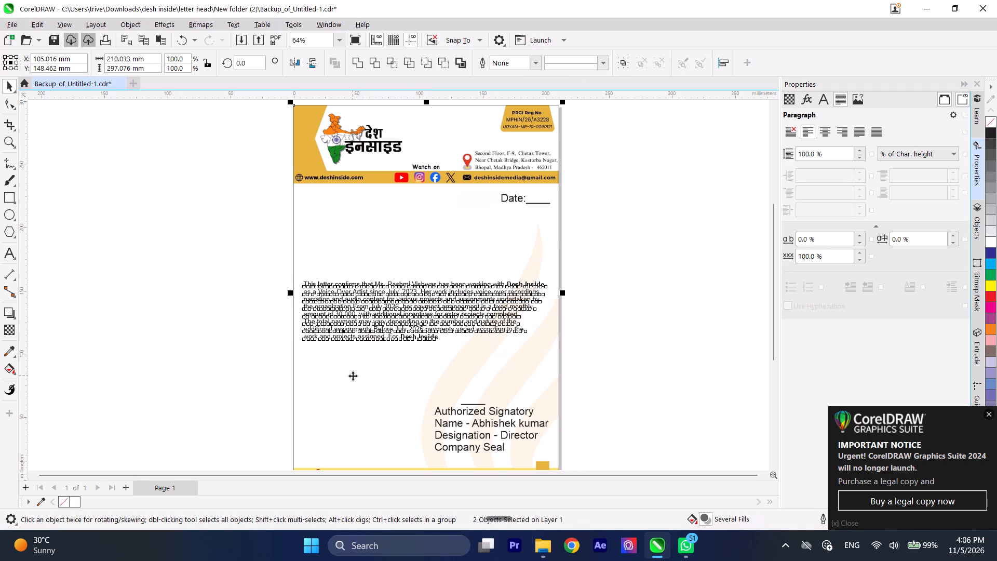
pyautogui.press('c')
pyautogui.click(198, 342)
# Dismiss the CorelDRAW Graphics Suite notice covering the workspace.
pyautogui.scroll(-1, 484, 235)
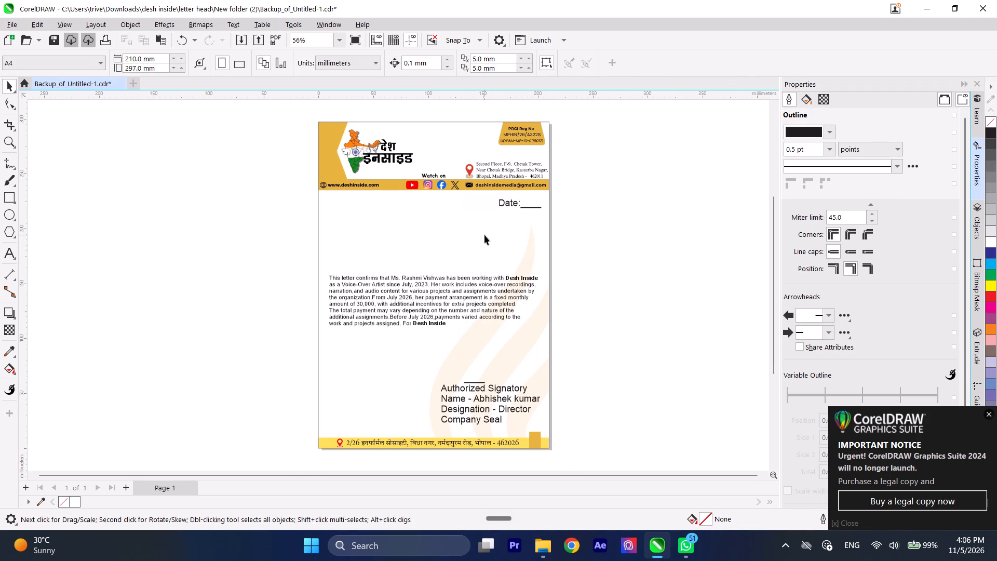
pyautogui.click(989, 412)
# Import the 4.01.42 and 4.03.17 WhatsApp images from Downloads, placing the signature photo left of the page and the stamp photo right of it.
pyautogui.scroll(-1, 635, 303)
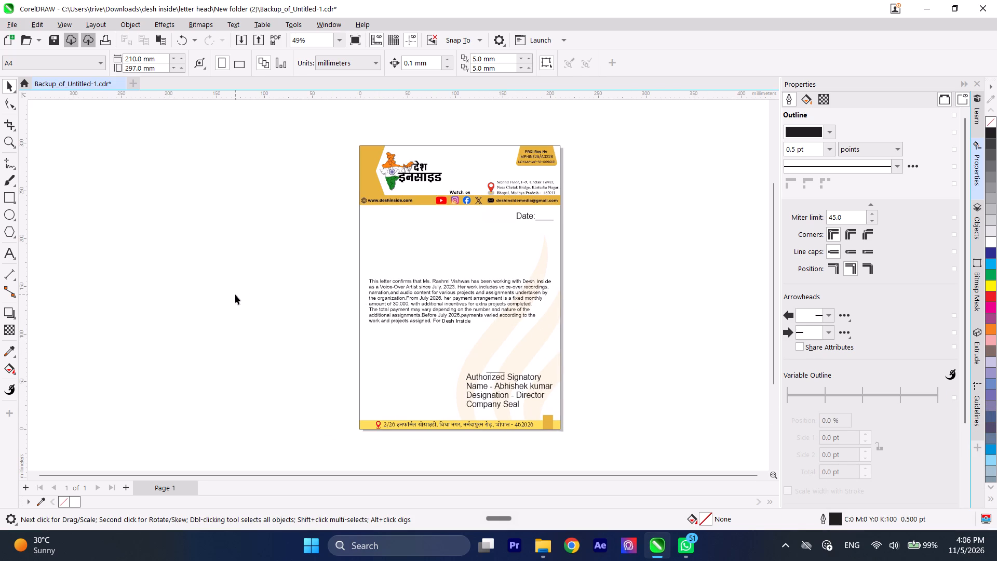
pyautogui.hotkey('ctrl', 'i')
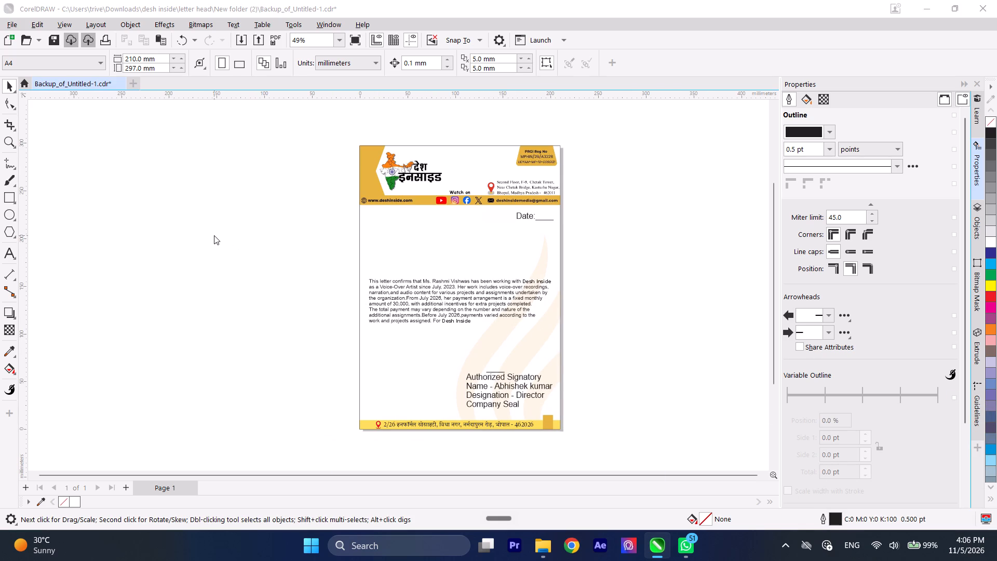
pyautogui.click(357, 258)
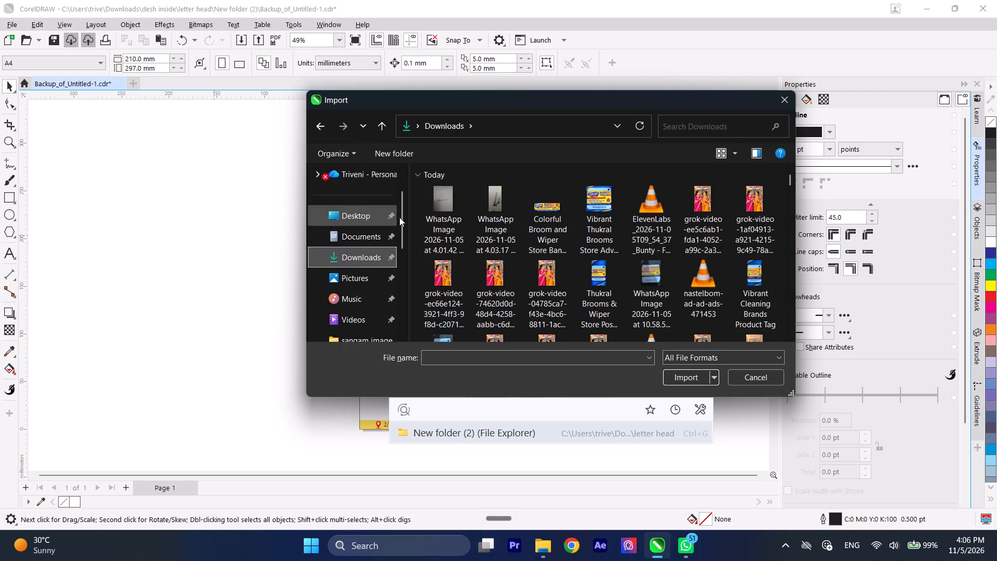
pyautogui.moveTo(412, 204); pyautogui.dragTo(494, 205)
pyautogui.click(694, 378)
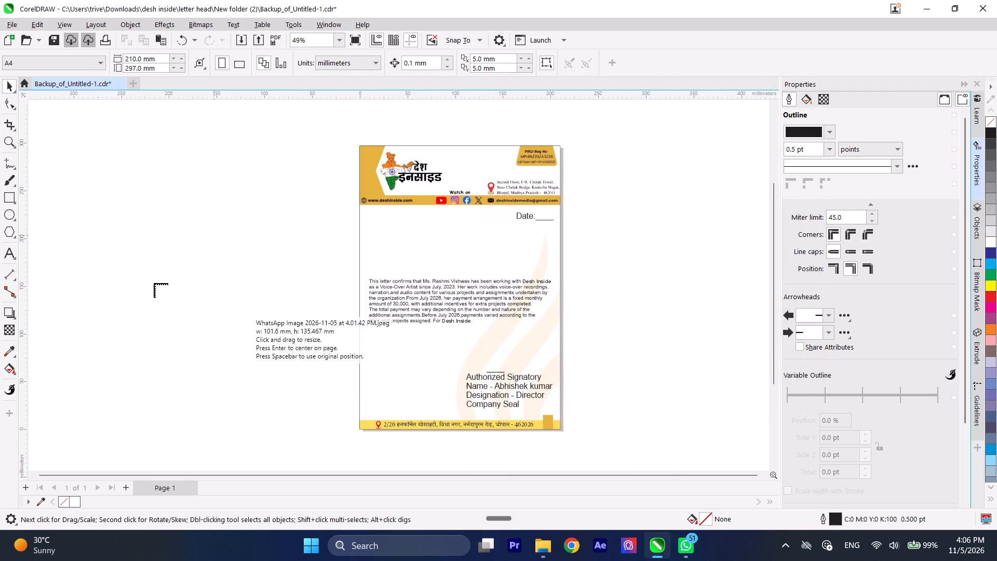
pyautogui.click(105, 190)
pyautogui.click(614, 193)
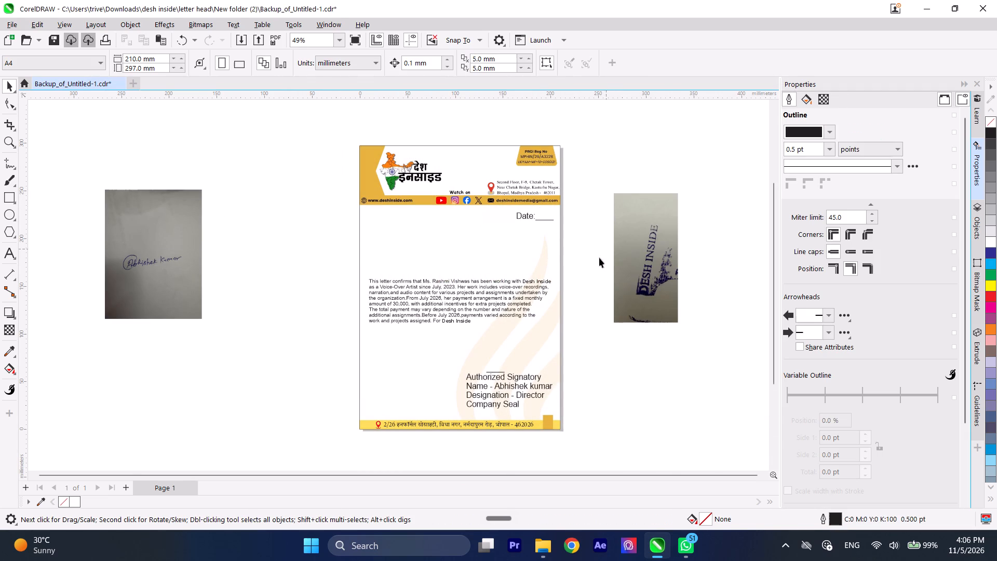
pyautogui.click(9, 84)
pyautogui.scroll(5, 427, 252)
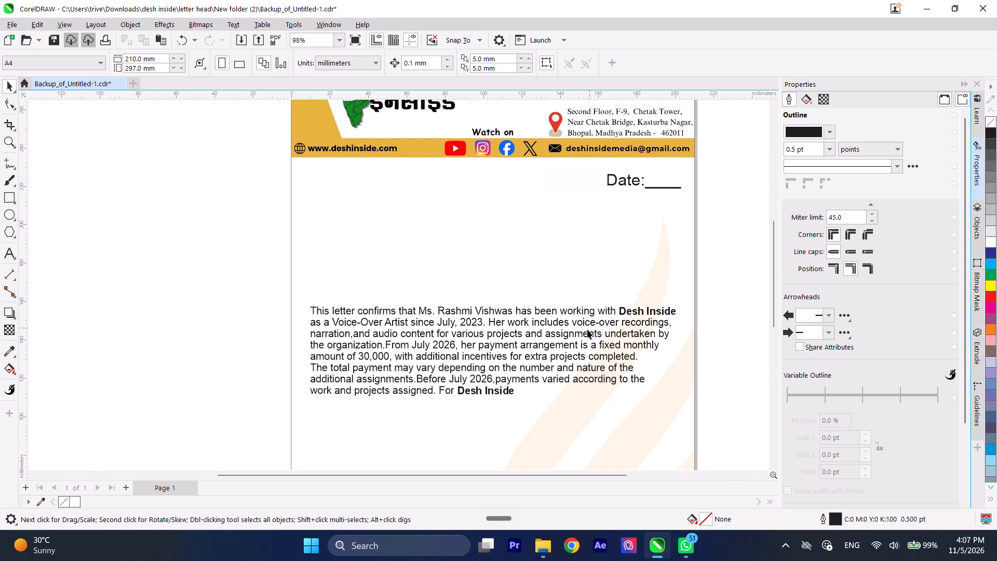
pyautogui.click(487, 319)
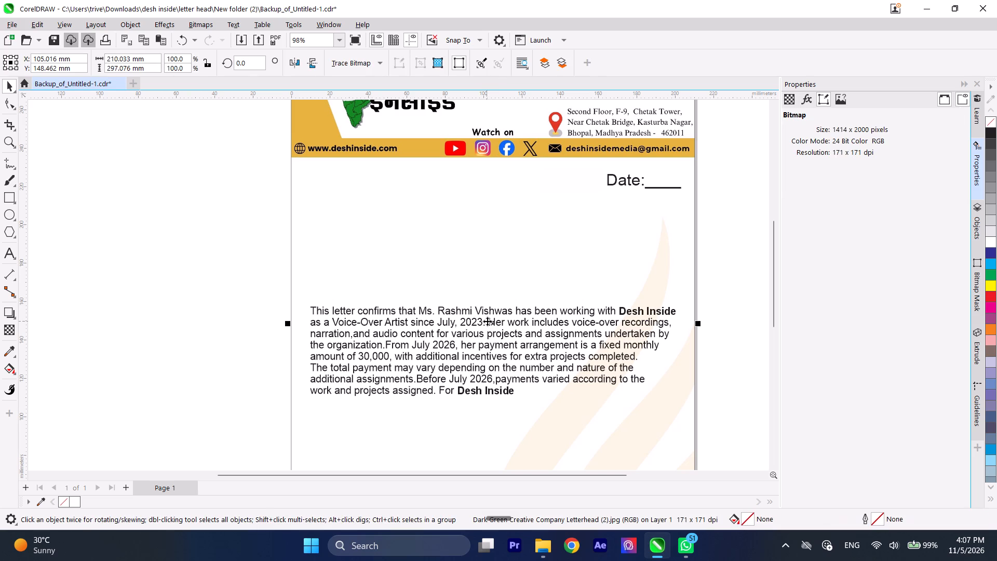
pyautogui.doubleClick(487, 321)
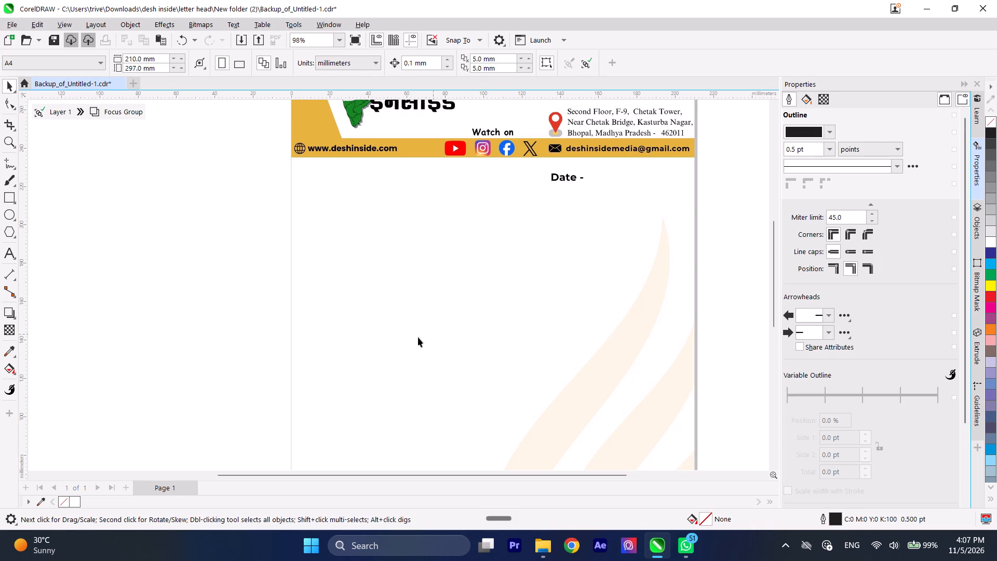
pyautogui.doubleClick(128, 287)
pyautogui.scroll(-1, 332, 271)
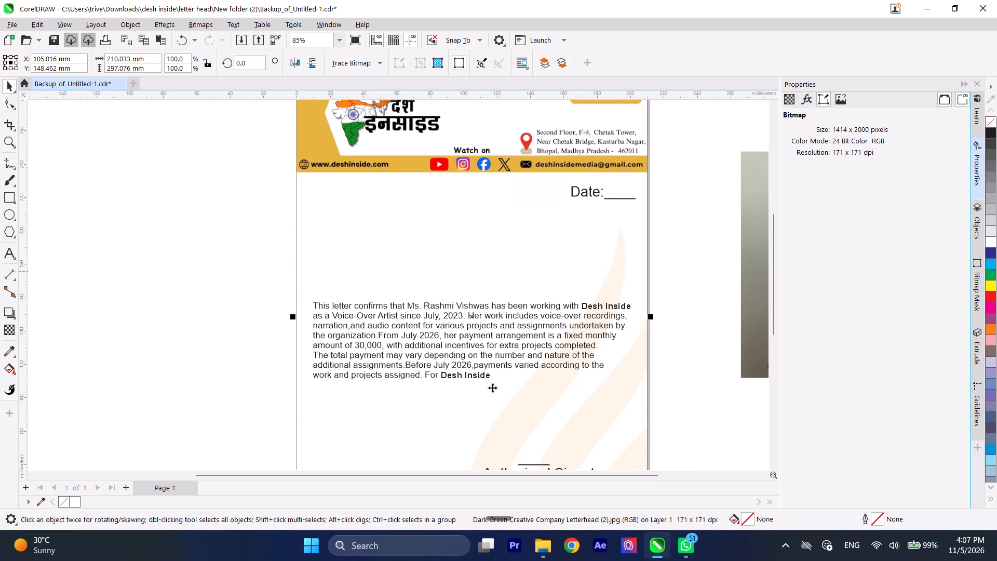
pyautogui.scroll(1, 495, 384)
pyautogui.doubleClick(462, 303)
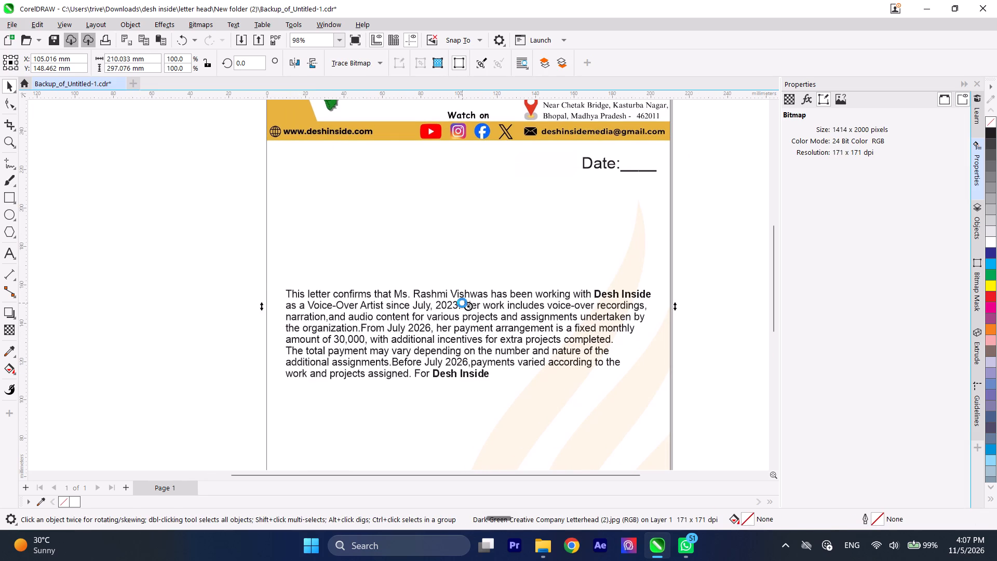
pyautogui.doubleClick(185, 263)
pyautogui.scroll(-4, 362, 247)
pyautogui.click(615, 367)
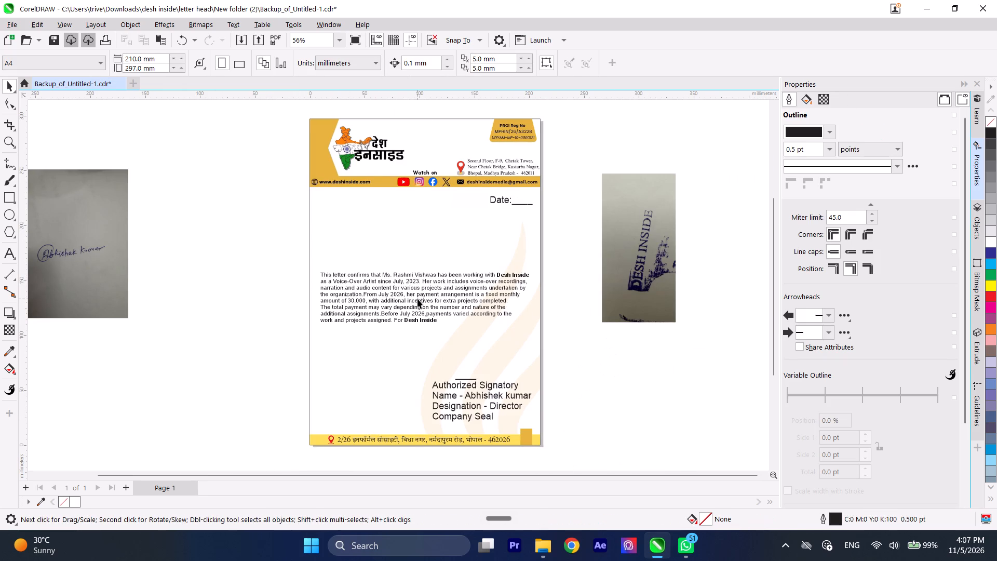
# Insert line breaks in the letter body so that "Her work includes" and "From July 2026" each start a new line.
pyautogui.click(417, 299)
pyautogui.rightClick(411, 289)
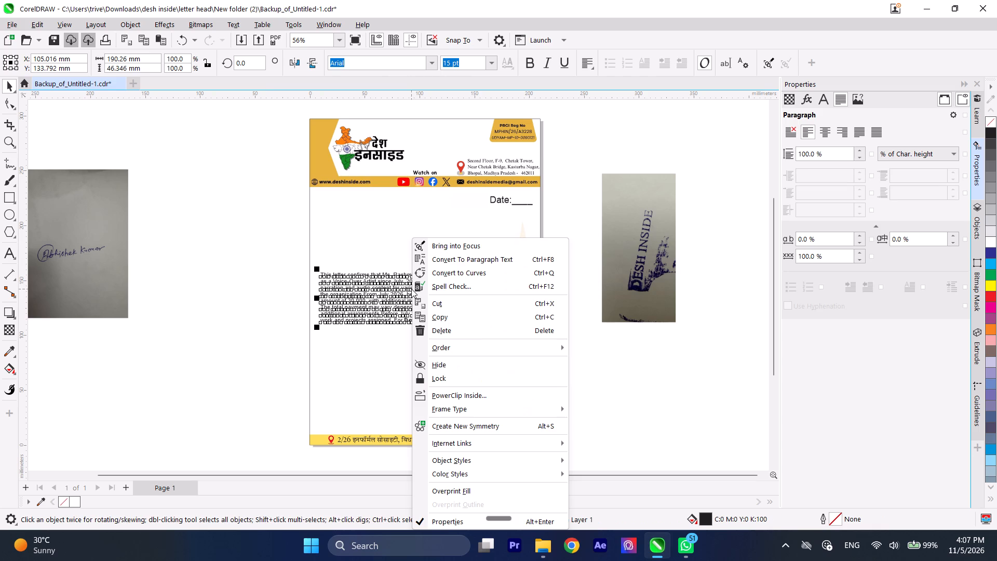
pyautogui.click(265, 317)
pyautogui.scroll(9, 402, 274)
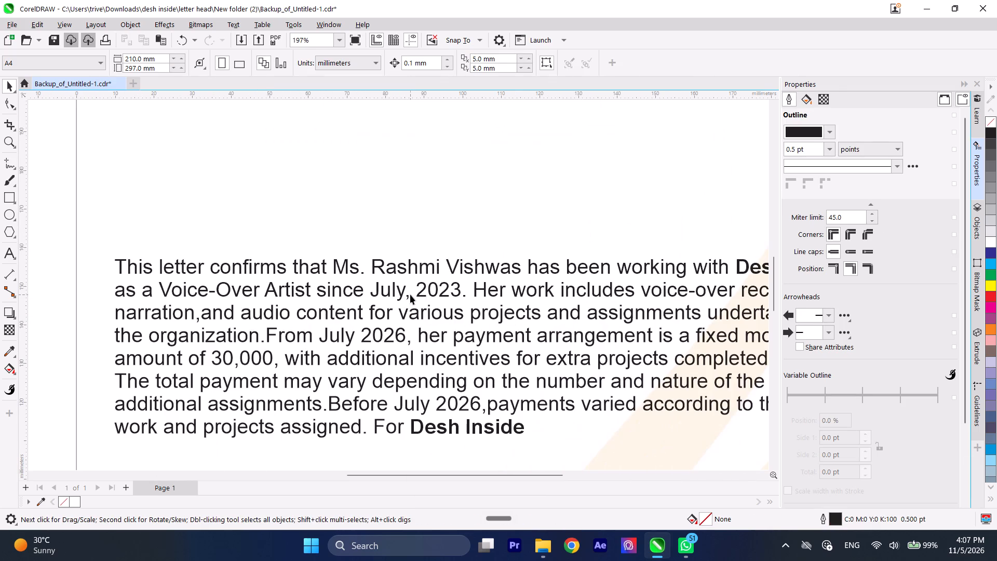
pyautogui.doubleClick(475, 287)
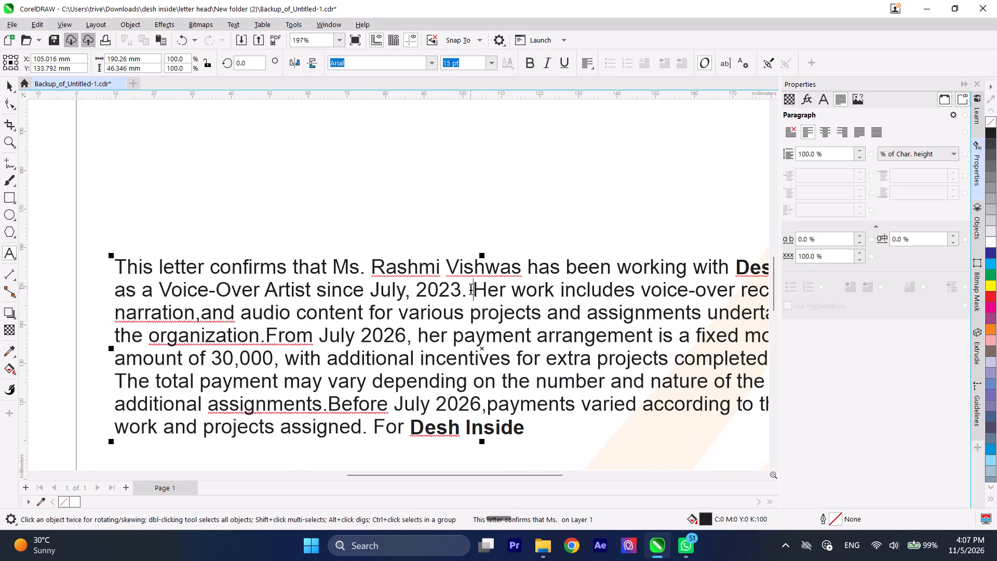
pyautogui.press('Return')
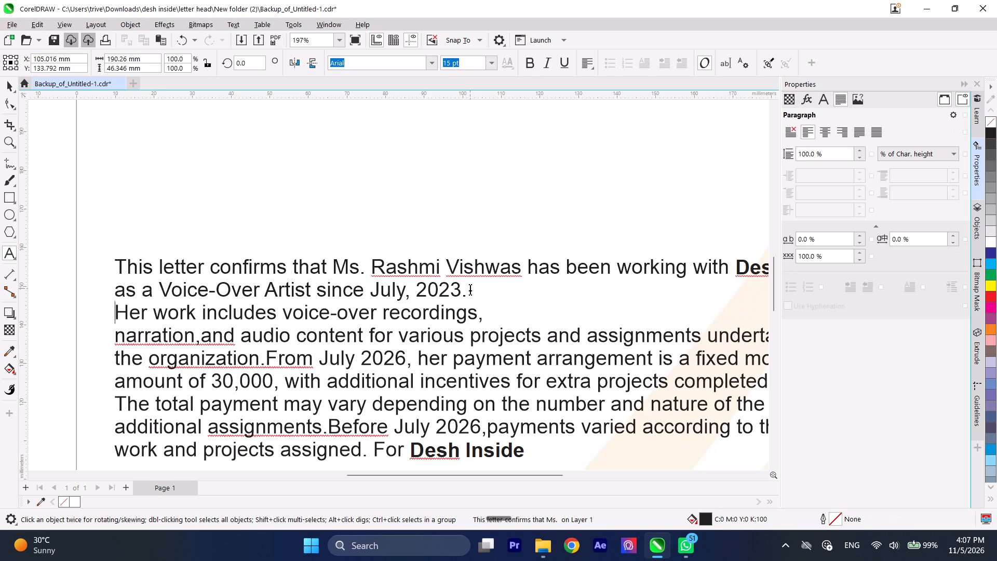
pyautogui.click(267, 357)
pyautogui.press('Return')
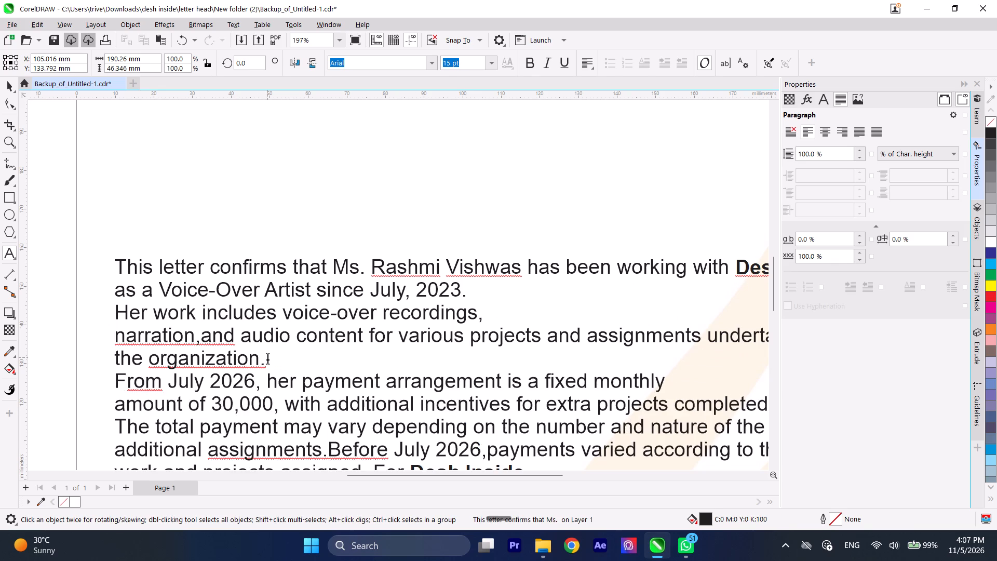
# Add two blank lines above "From July 2026" and one above "Her work includes", and leave text editing.
pyautogui.scroll(-4, 334, 301)
pyautogui.scroll(2, 334, 301)
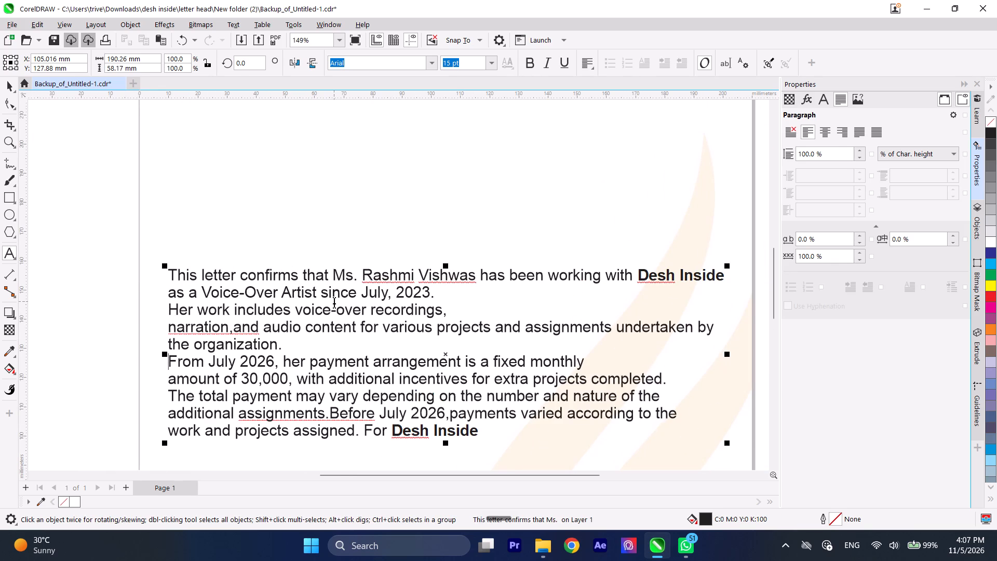
pyautogui.press('Return')
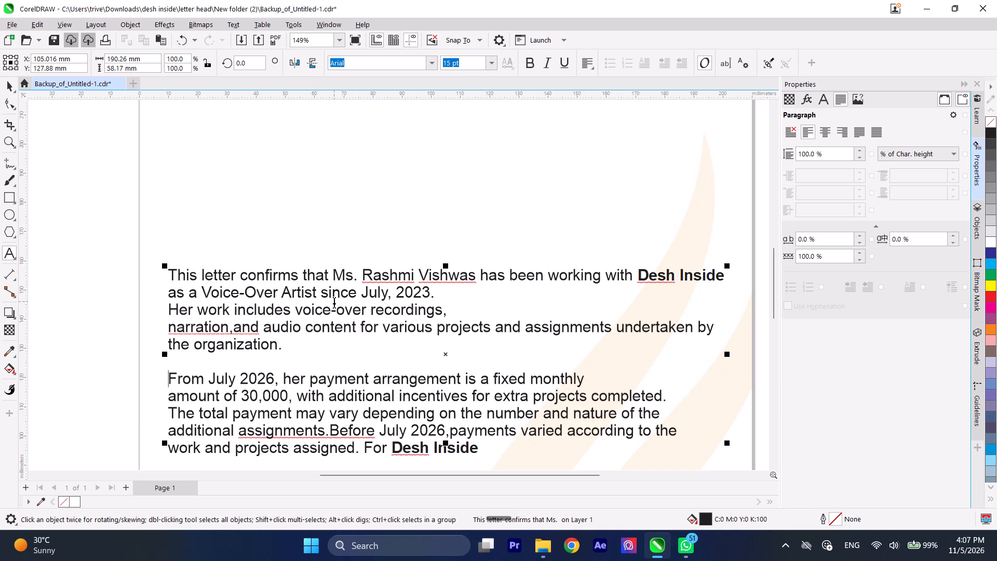
pyautogui.press('Return')
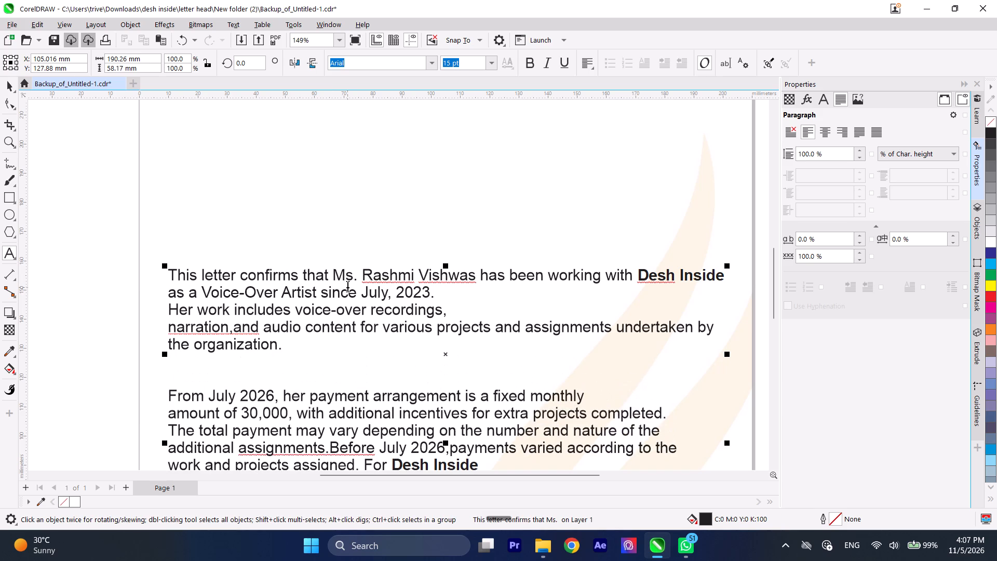
pyautogui.click(436, 291)
pyautogui.press('Return')
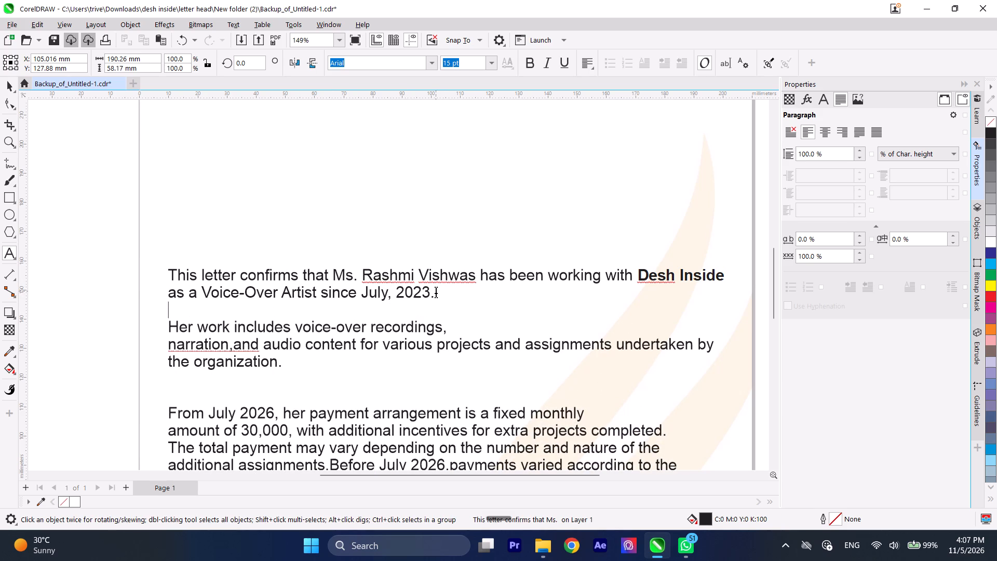
pyautogui.scroll(-2, 436, 282)
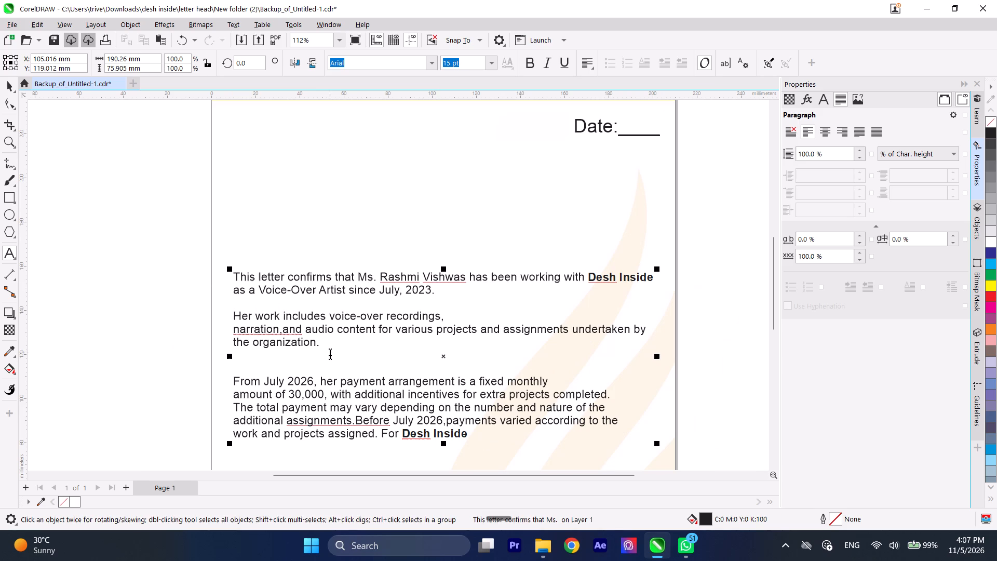
pyautogui.scroll(-2, 402, 274)
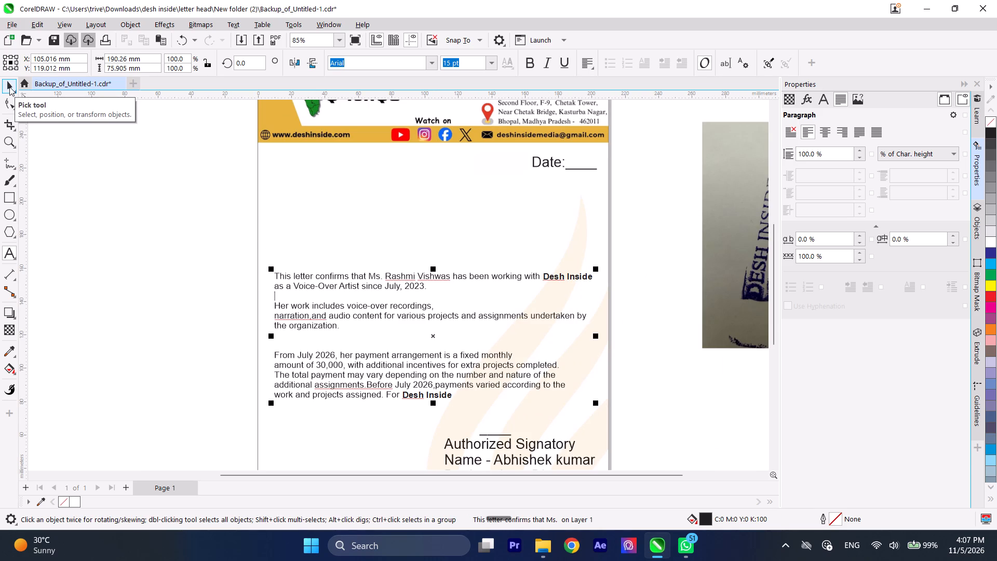
pyautogui.scroll(1, 366, 404)
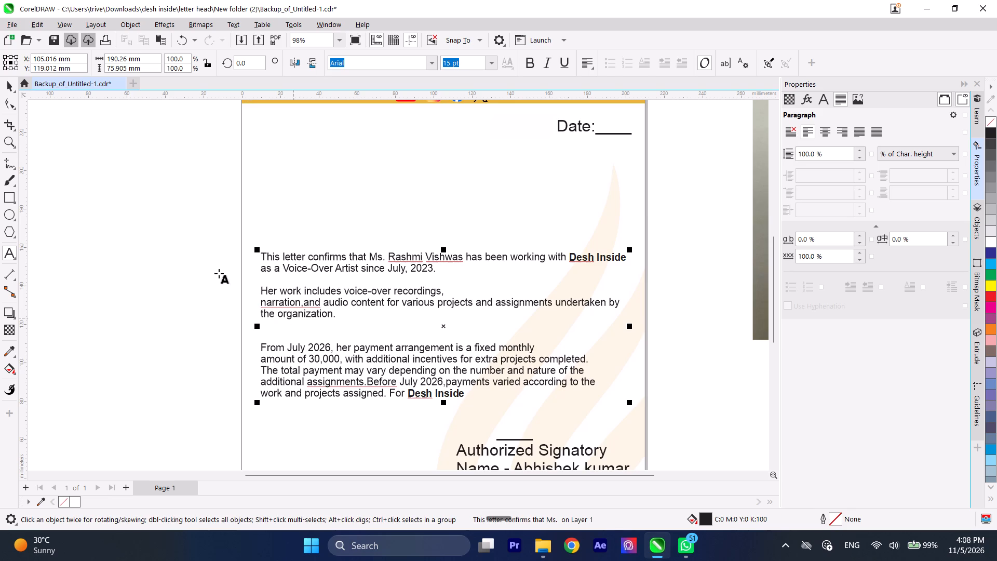
pyautogui.click(9, 85)
pyautogui.click(165, 217)
pyautogui.scroll(-3, 370, 275)
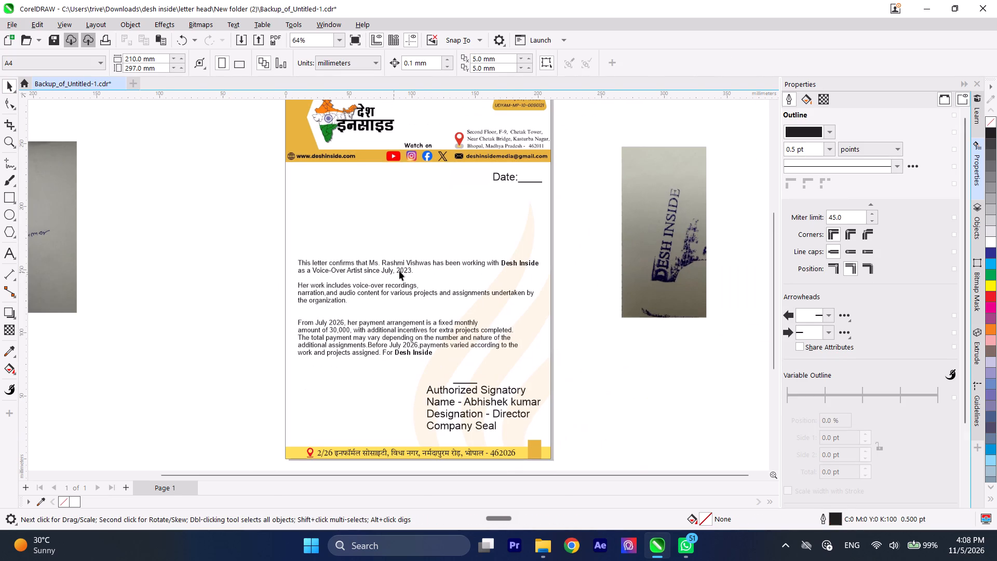
# Nudge the letter body text block up the page to a vertical centre position of about 129 mm.
pyautogui.click(408, 263)
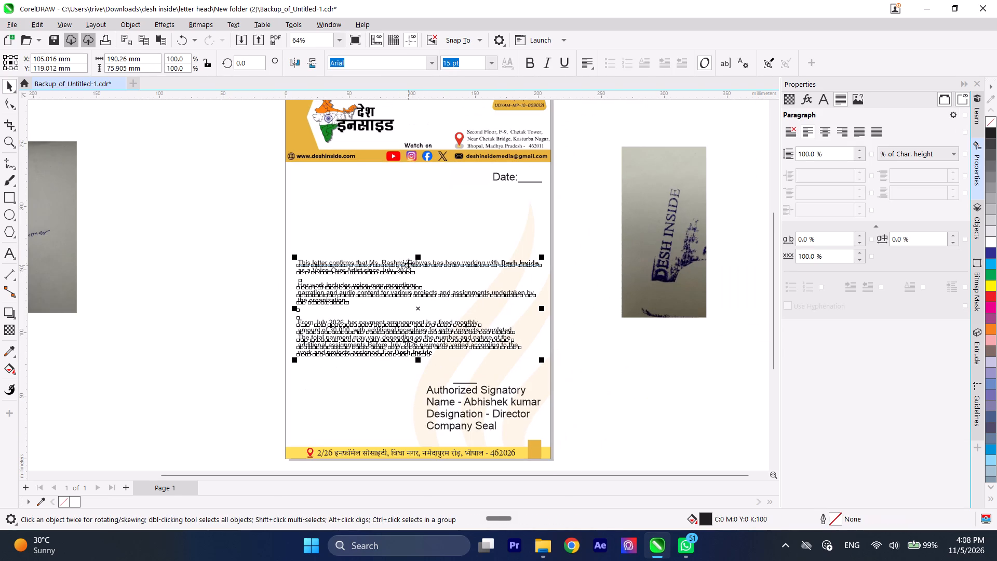
pyautogui.hotkey('shift', 'Up')
pyautogui.hotkey('shift', 'Up')
pyautogui.hotkey('shift', 'Up')
pyautogui.hotkey('shift', 'Up')
pyautogui.hotkey('shift', 'Up')
pyautogui.hotkey('shift', 'Up')
pyautogui.hotkey('shift', 'Up')
pyautogui.hotkey('shift', 'Up')
pyautogui.hotkey('shift', 'Up')
pyautogui.hotkey('shift', 'Up')
pyautogui.hotkey('shift', 'Up')
pyautogui.hotkey('shift', 'Up')
pyautogui.hotkey('shift', 'Up')
pyautogui.hotkey('shift', 'Up')
pyautogui.hotkey('shift', 'Up')
pyautogui.hotkey('shift', 'Up')
pyautogui.hotkey('shift', 'Up')
pyautogui.hotkey('shift', 'Up')
pyautogui.hotkey('shift', 'Up')
pyautogui.hotkey('shift', 'Up')
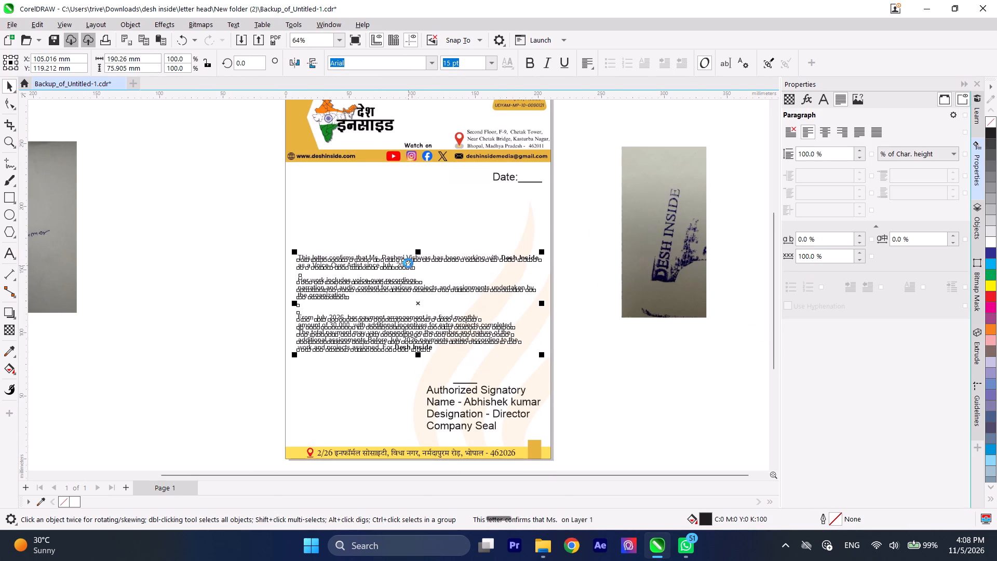
pyautogui.hotkey('shift', 'Down')
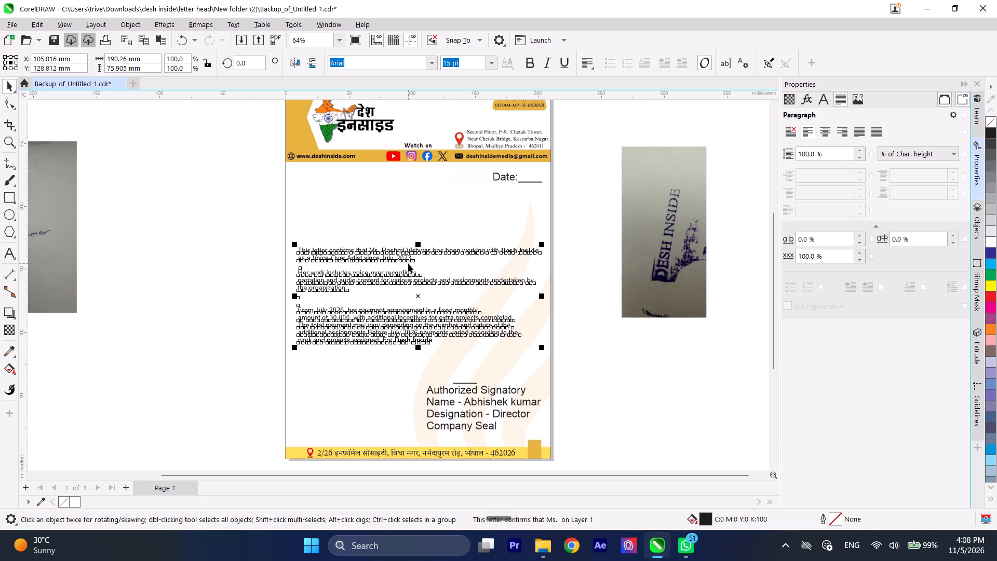
# Open the 4.03.17 PM WhatsApp stamp image from Downloads in Photos and remove its background.
pyautogui.click(624, 247)
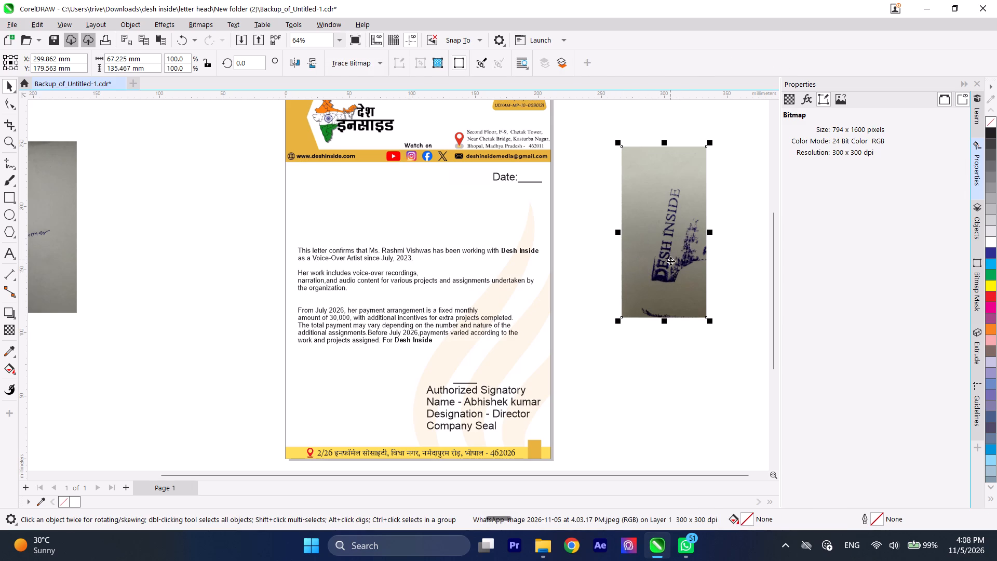
pyautogui.click(552, 545)
pyautogui.click(90, 231)
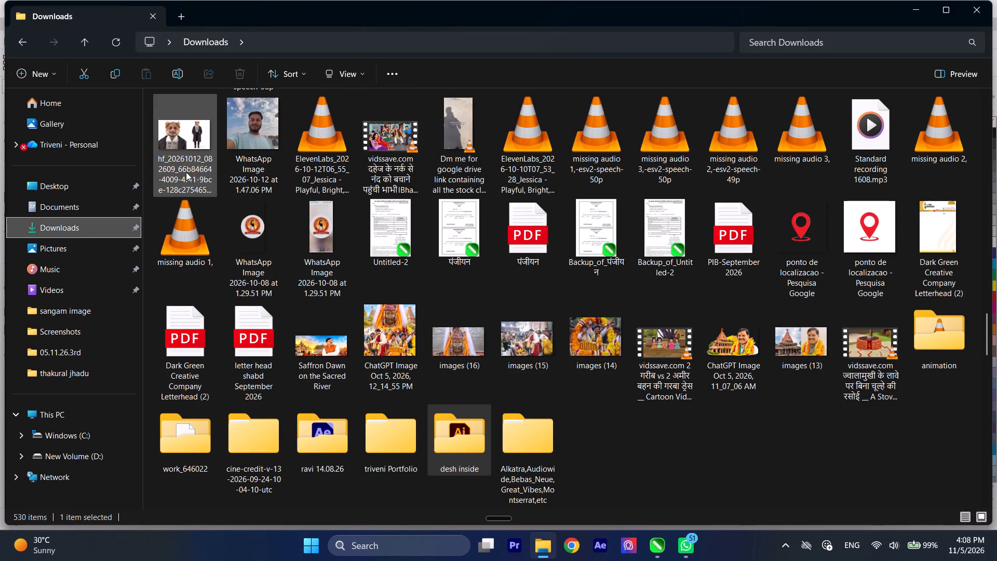
pyautogui.click(89, 227)
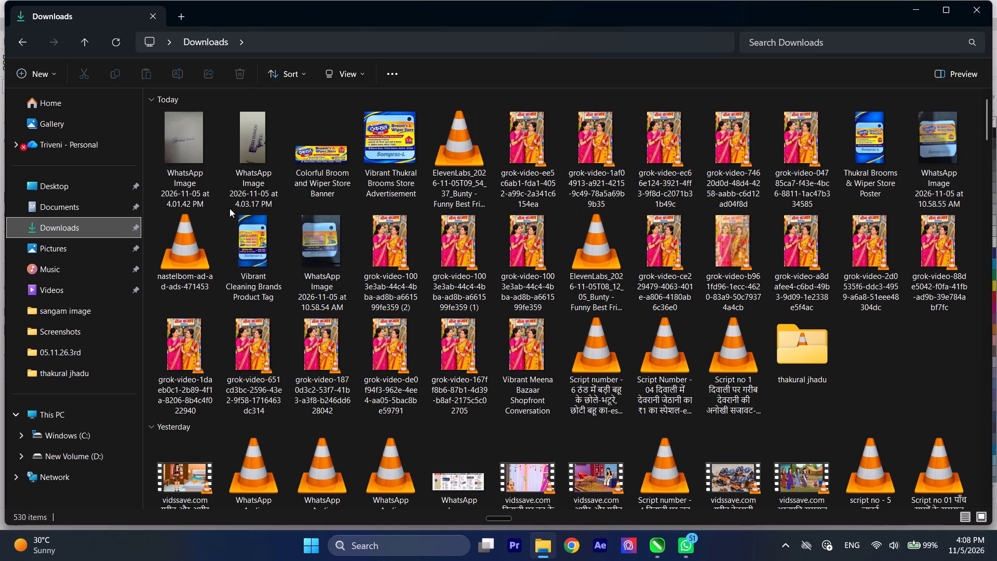
pyautogui.doubleClick(250, 140)
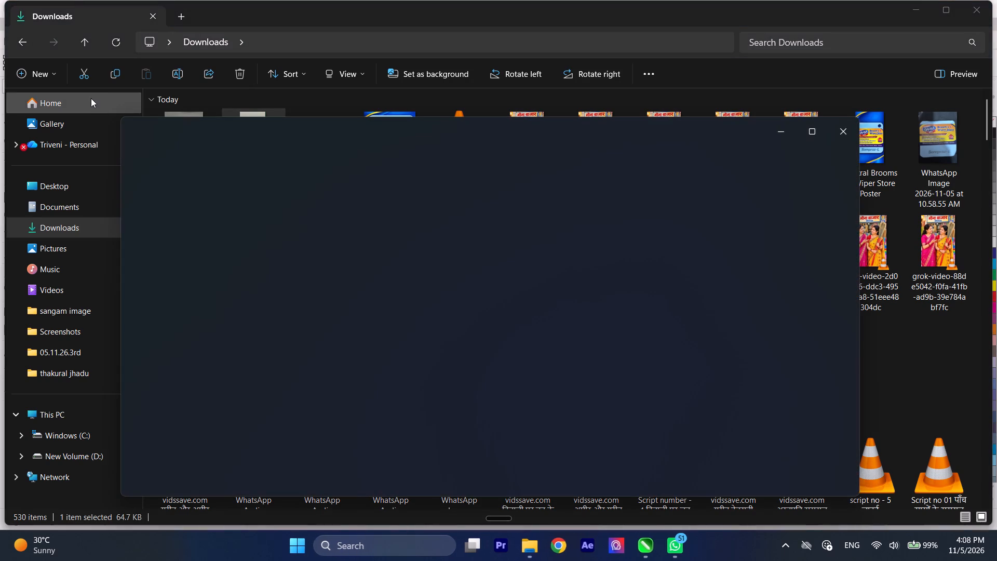
pyautogui.click(144, 125)
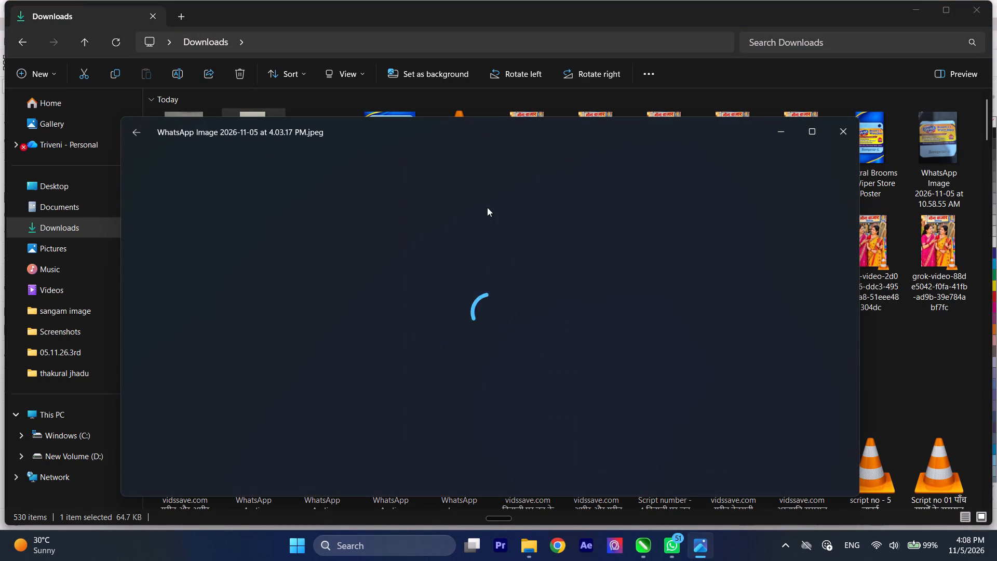
pyautogui.click(589, 178)
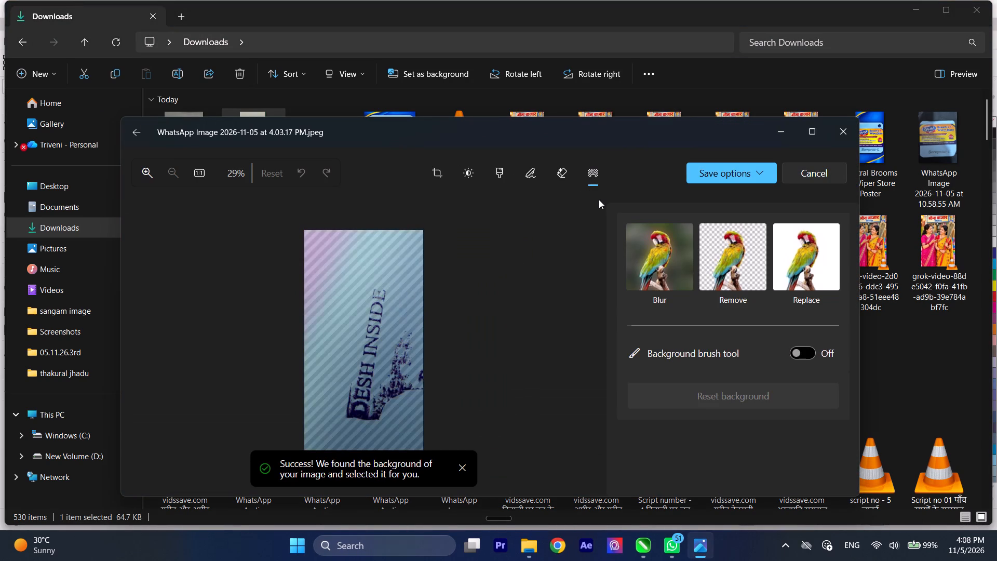
pyautogui.click(728, 257)
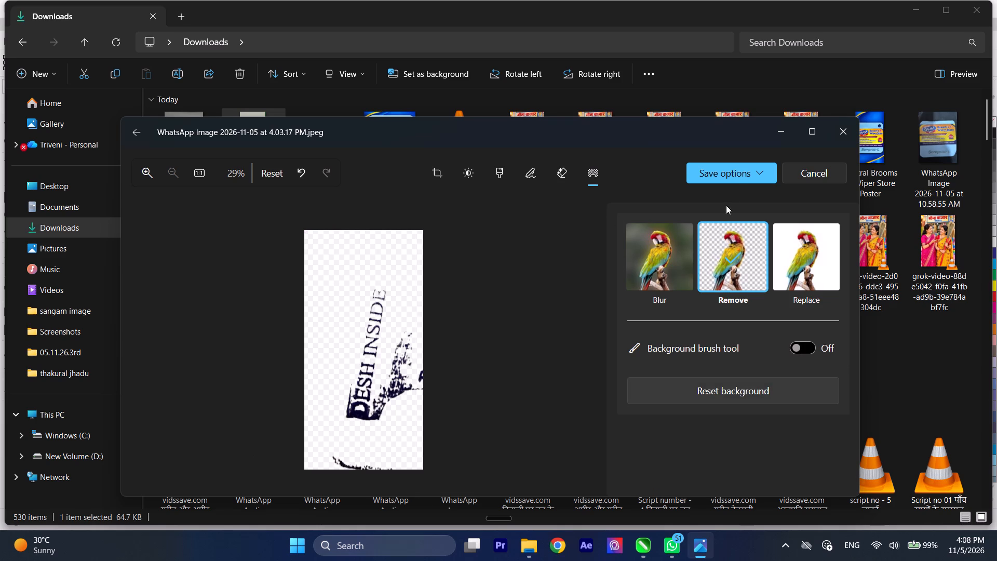
# Save the background-free stamp as a PNG copy in Downloads under its existing name and close Photos.
pyautogui.click(739, 170)
pyautogui.click(736, 191)
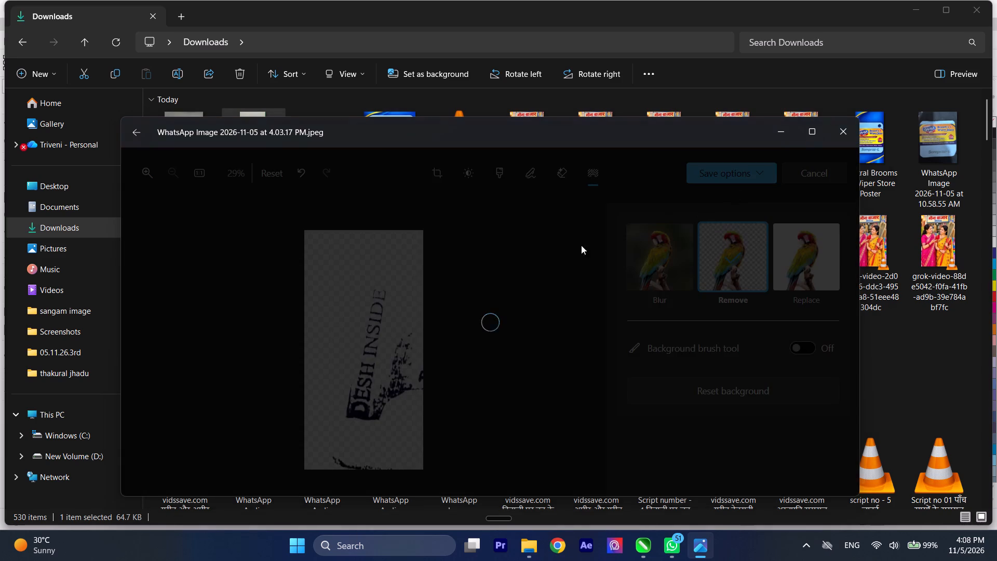
pyautogui.click(181, 283)
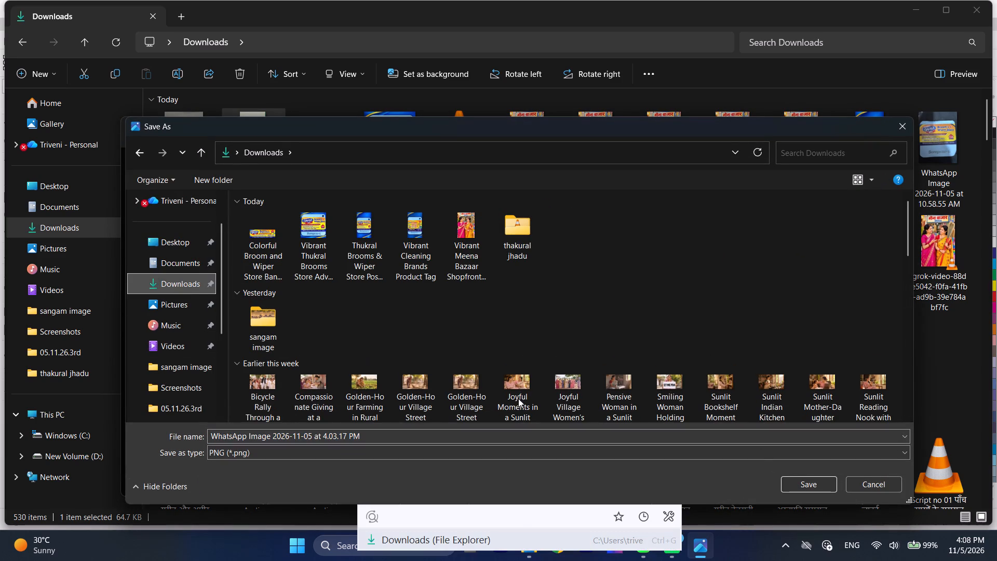
pyautogui.click(795, 479)
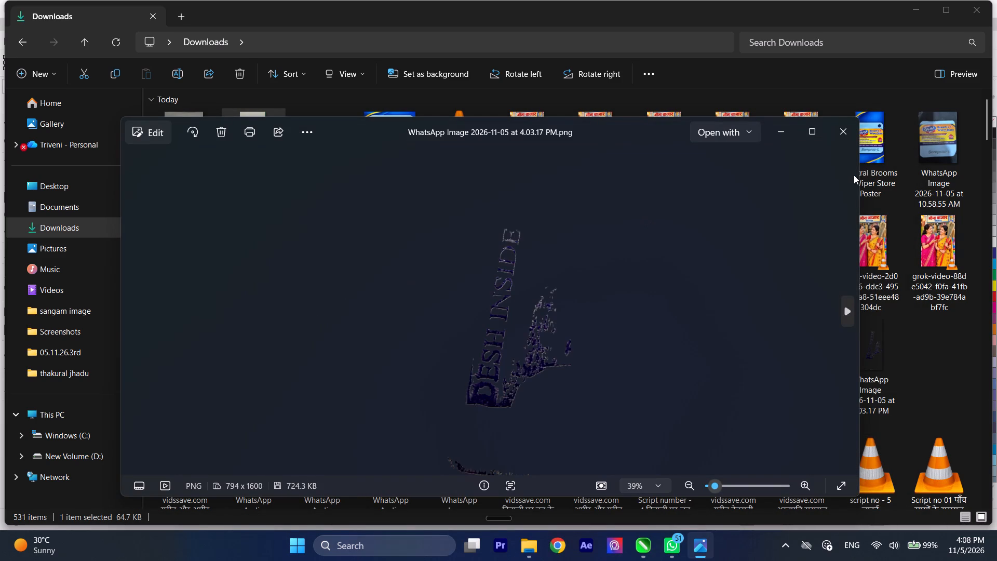
pyautogui.click(842, 138)
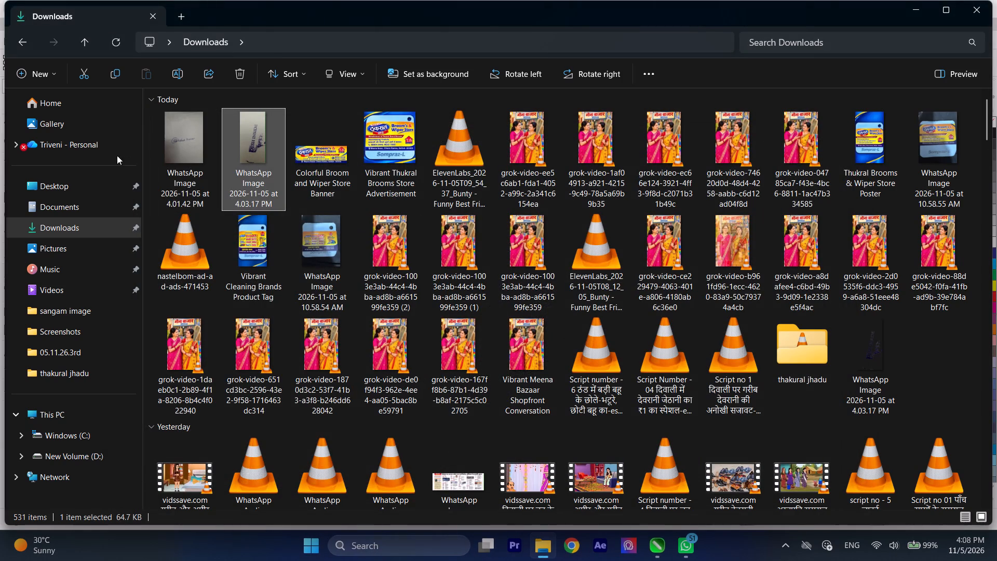
# Bring the transparent stamp PNG from Downloads into the CorelDRAW letterhead document, placing it over the page's left edge.
pyautogui.click(61, 226)
pyautogui.moveTo(179, 137); pyautogui.dragTo(186, 139)
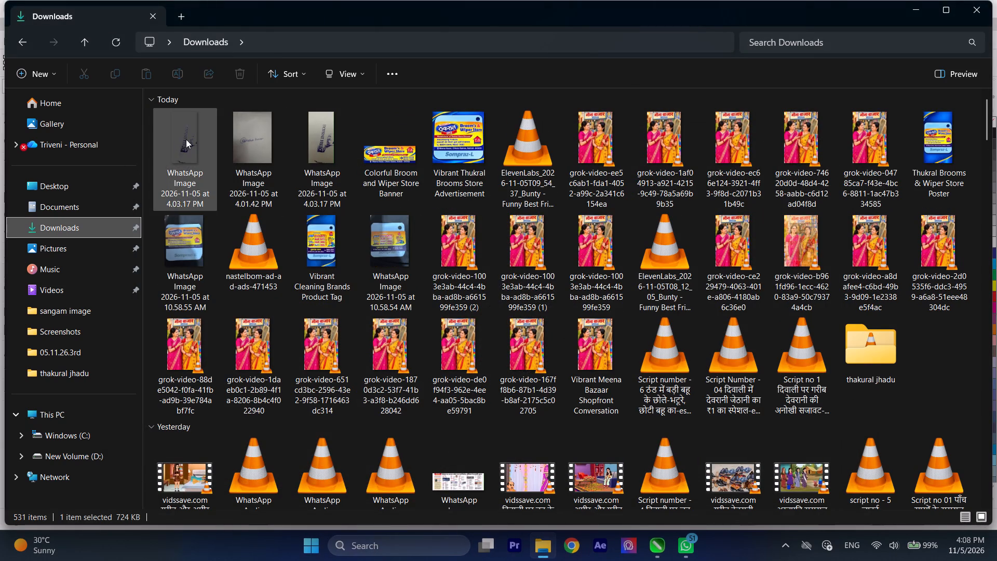
pyautogui.moveTo(186, 139); pyautogui.dragTo(214, 323)
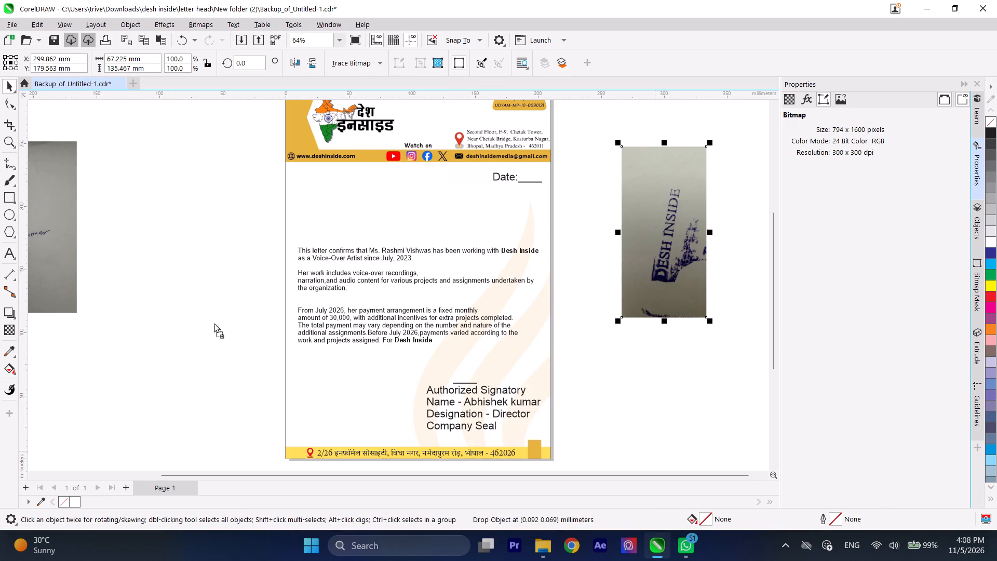
pyautogui.moveTo(214, 323); pyautogui.dragTo(203, 308)
# Delete the original stamp photo with the grey background beside the page.
pyautogui.click(695, 257)
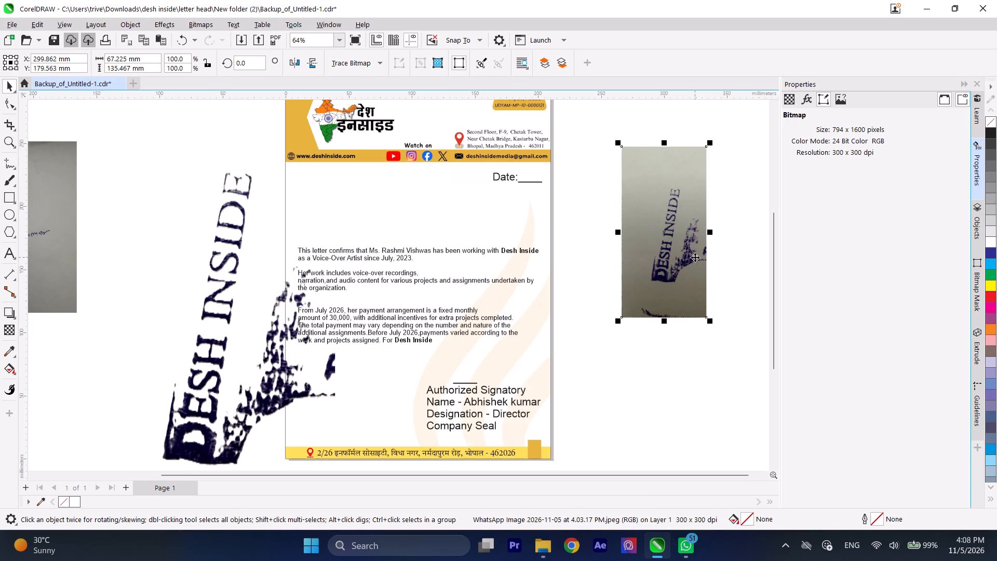
pyautogui.press('BackSpace')
# Move the new stamp image toward the right side of the letter and rotate it to about 271° so its text runs sideways.
pyautogui.click(214, 337)
pyautogui.click(214, 325)
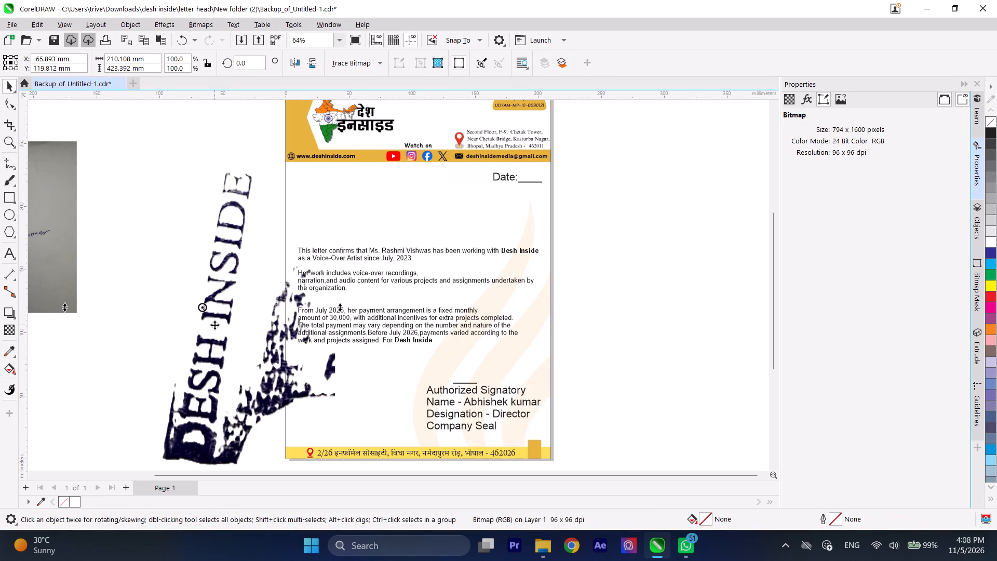
pyautogui.moveTo(227, 278); pyautogui.dragTo(733, 279)
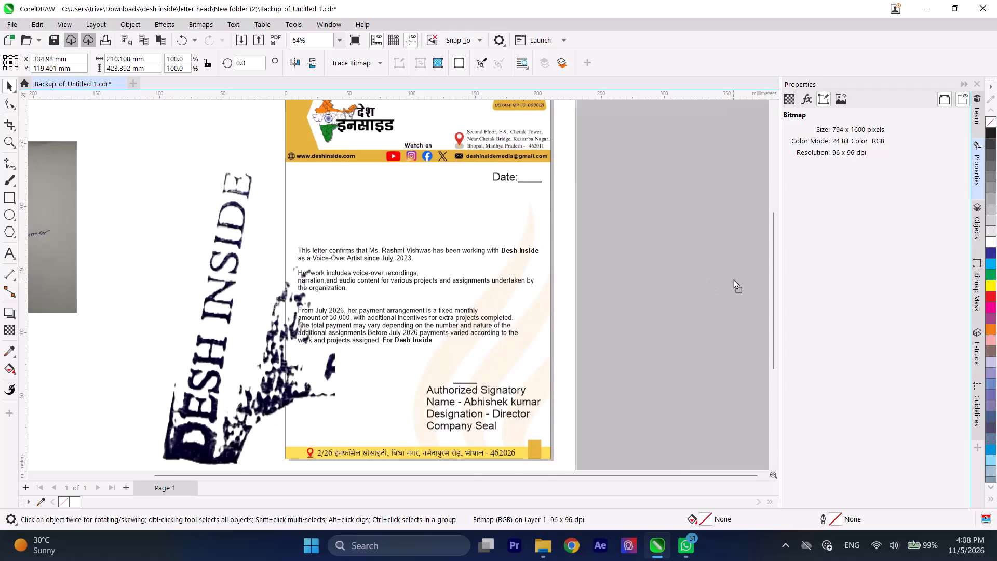
pyautogui.moveTo(733, 279); pyautogui.dragTo(652, 281)
pyautogui.scroll(-5, 646, 286)
pyautogui.click(652, 259)
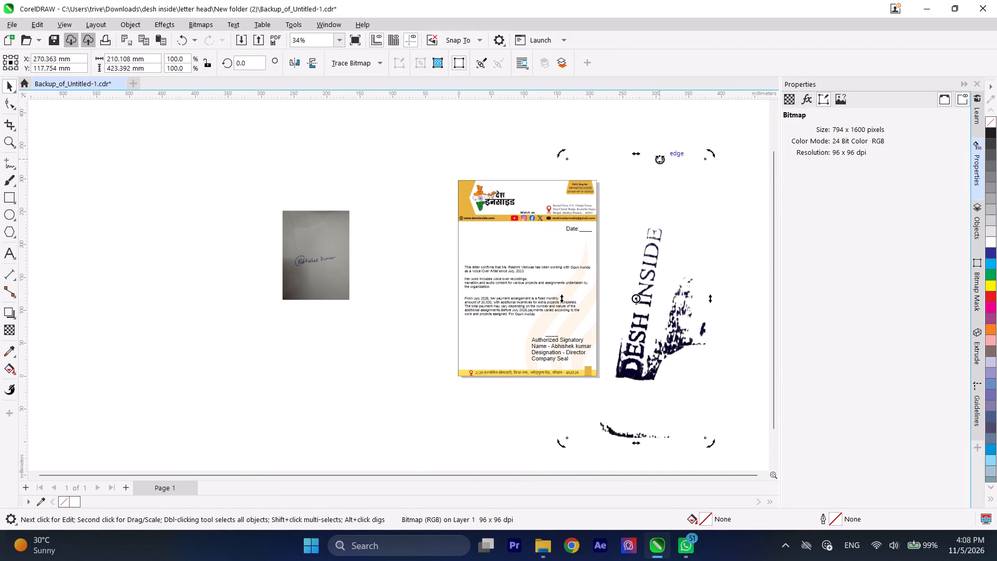
pyautogui.moveTo(560, 155); pyautogui.dragTo(725, 241)
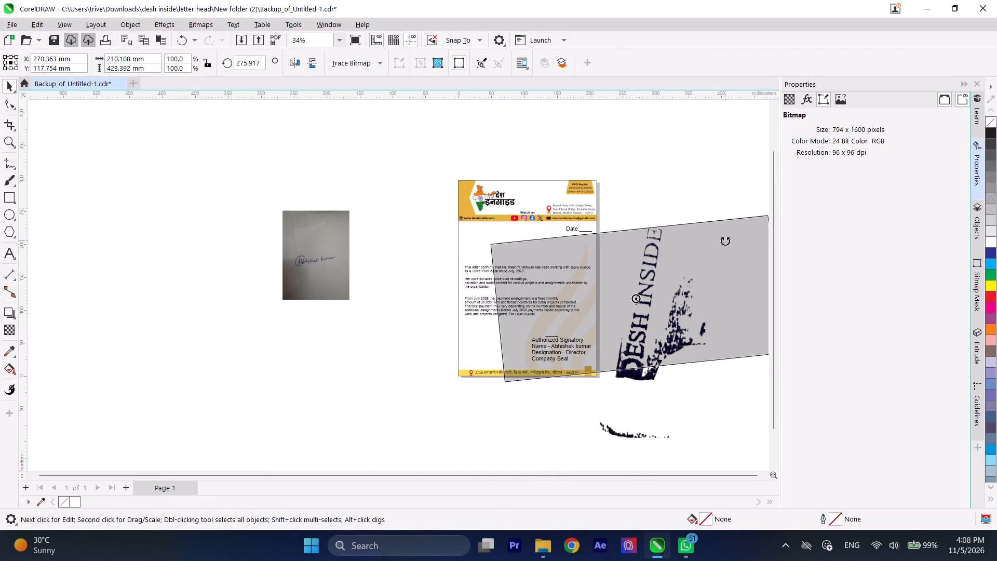
pyautogui.moveTo(725, 241); pyautogui.dragTo(726, 250)
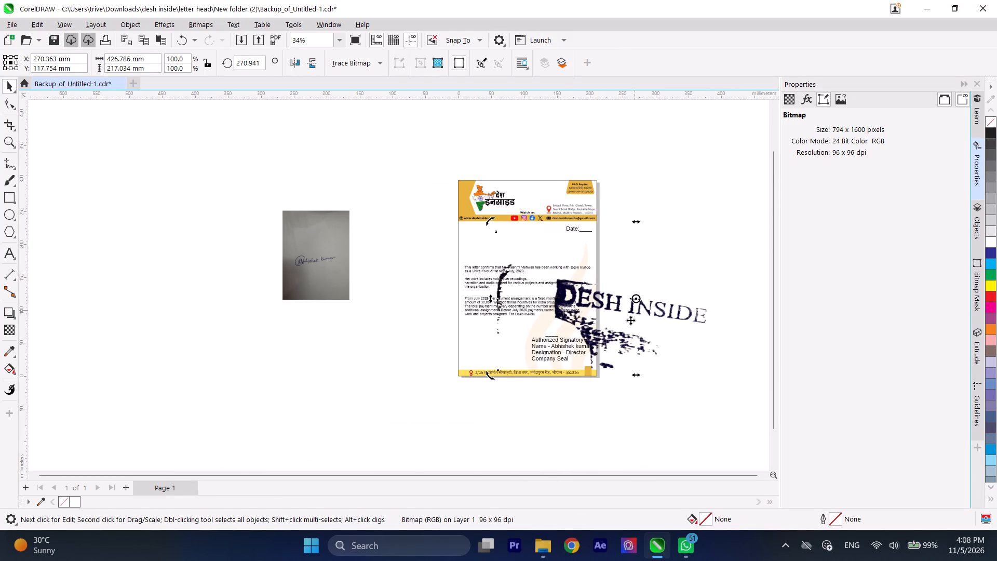
# Scale the stamp image down to about 47% and place it below the signature photo, outside the page.
pyautogui.click(636, 313)
pyautogui.moveTo(489, 220); pyautogui.dragTo(609, 296)
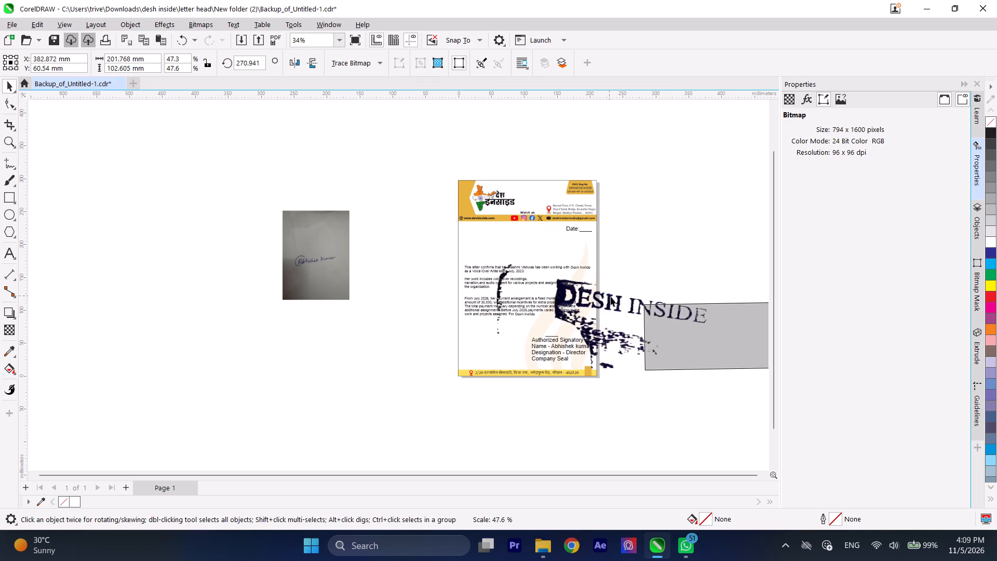
pyautogui.moveTo(688, 335); pyautogui.dragTo(349, 351)
pyautogui.click(348, 352)
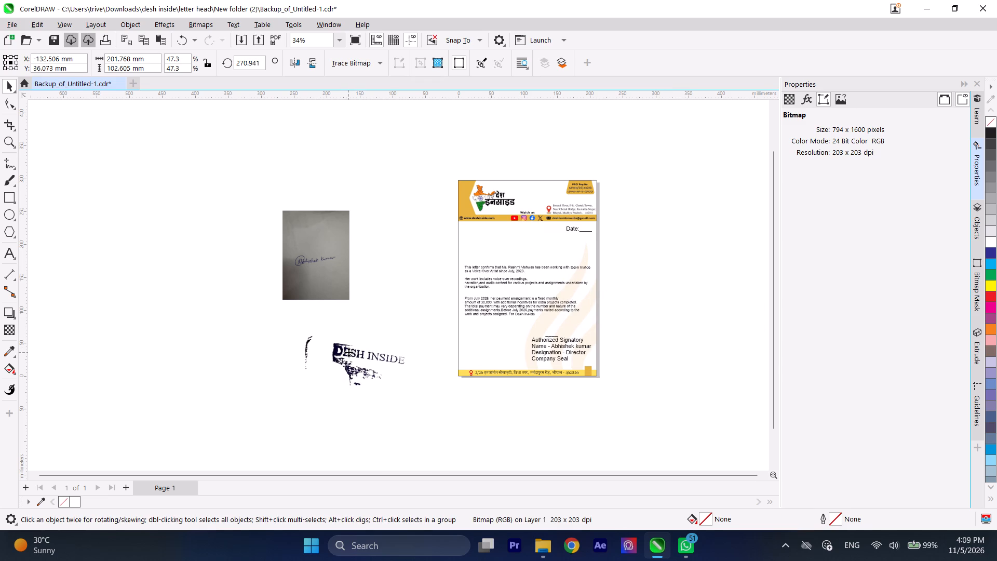
# Fine-tune the stamp image's rotation to about 278° so the DESH INSIDE text sits level.
pyautogui.click(447, 315)
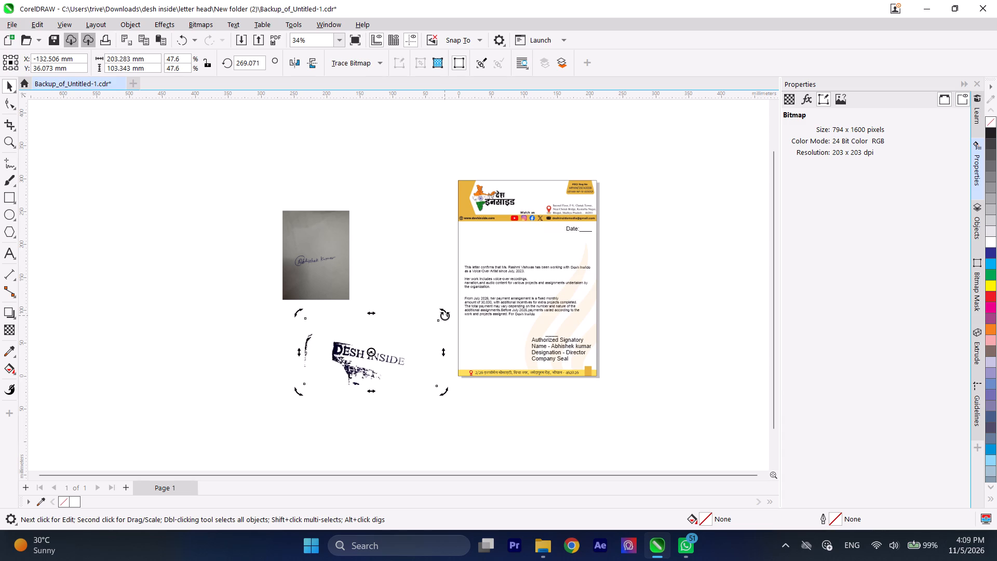
pyautogui.moveTo(444, 315); pyautogui.dragTo(444, 305)
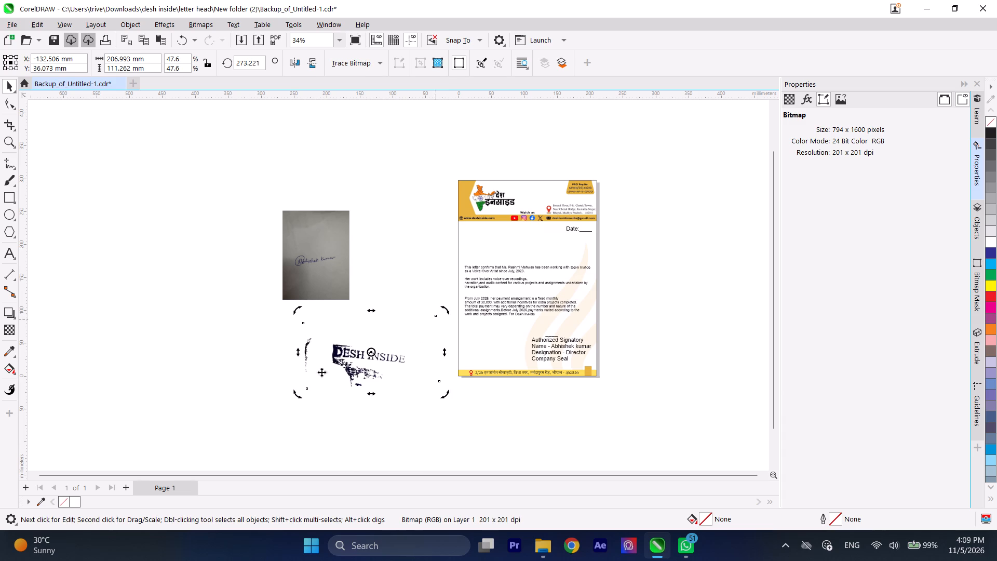
pyautogui.moveTo(449, 311); pyautogui.dragTo(446, 301)
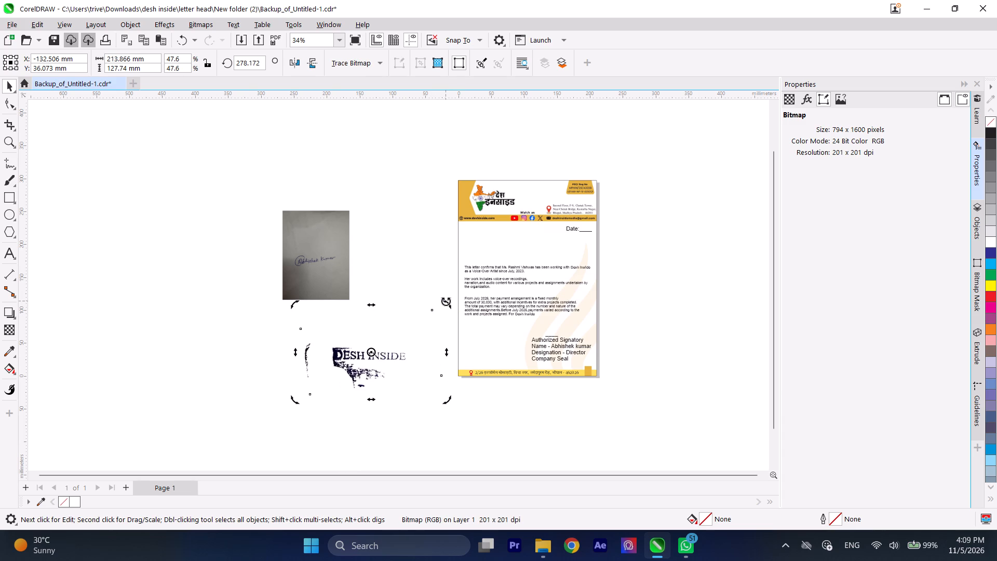
# Scale the stamp image down to about 13.5% and place it in the letter's lower-left corner, just above the address footer.
pyautogui.click(243, 362)
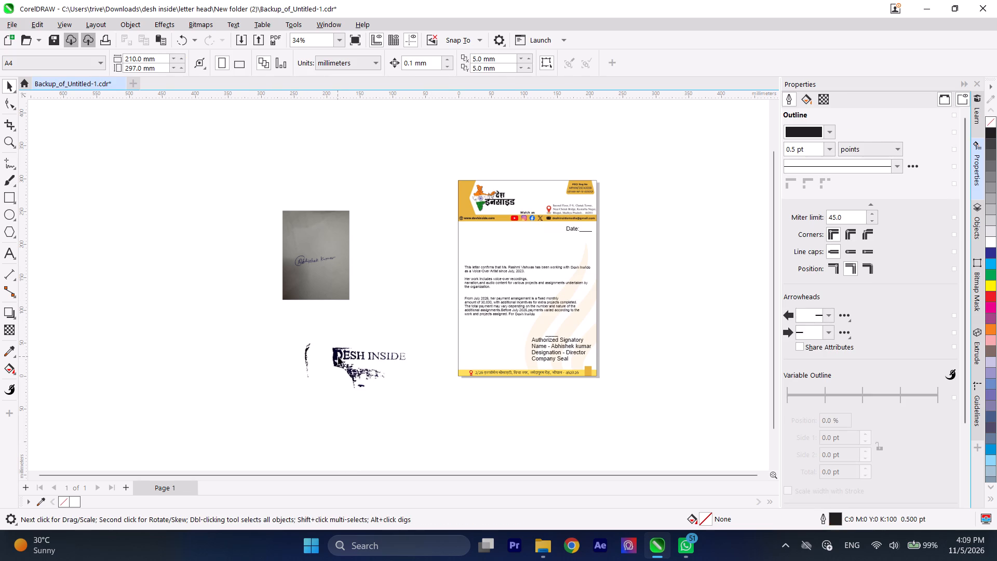
pyautogui.click(340, 355)
pyautogui.keyDown('shift'); pyautogui.moveTo(449, 307); pyautogui.dragTo(429, 315); pyautogui.keyUp('shift')
pyautogui.click(254, 362)
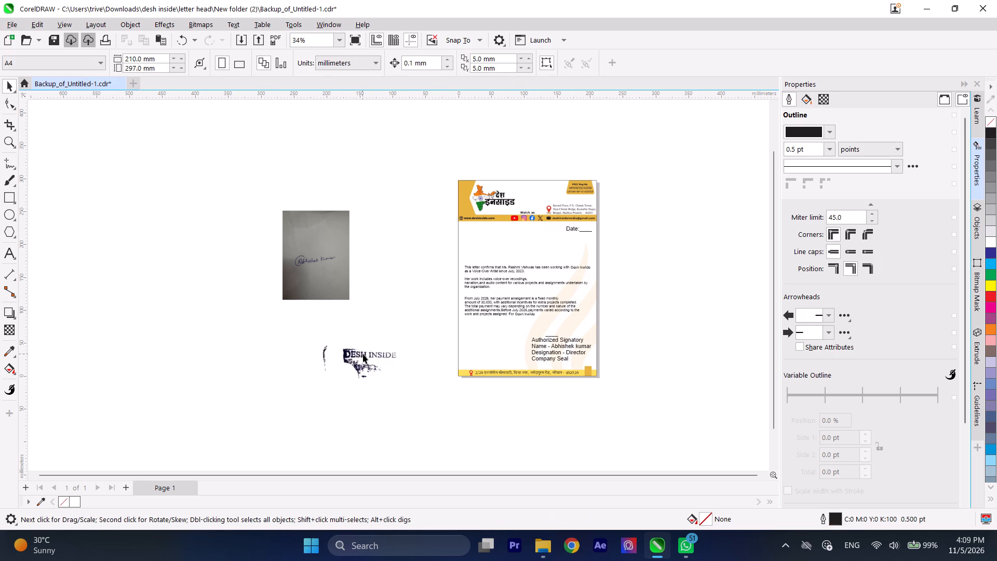
pyautogui.moveTo(363, 353); pyautogui.dragTo(498, 344)
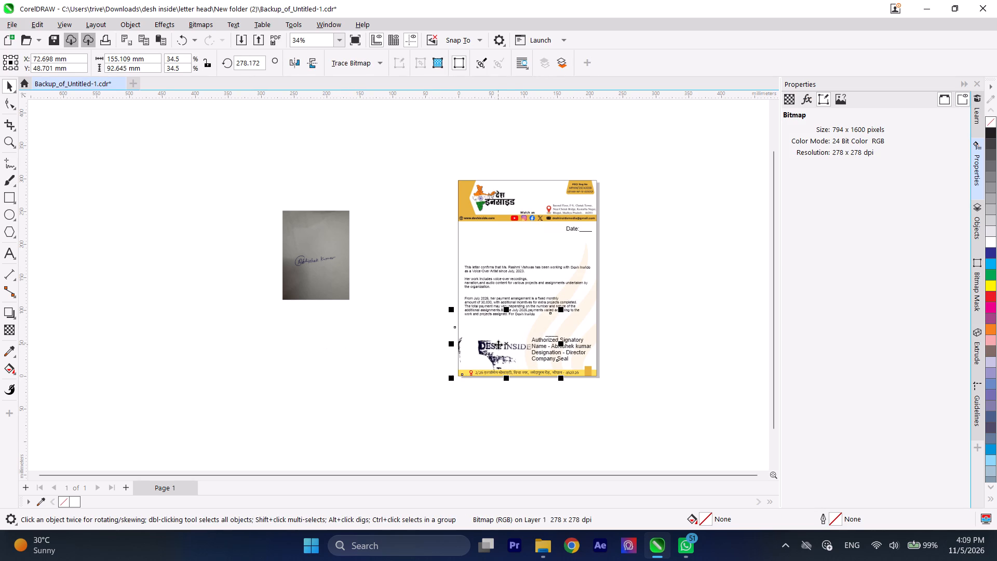
pyautogui.scroll(6, 498, 354)
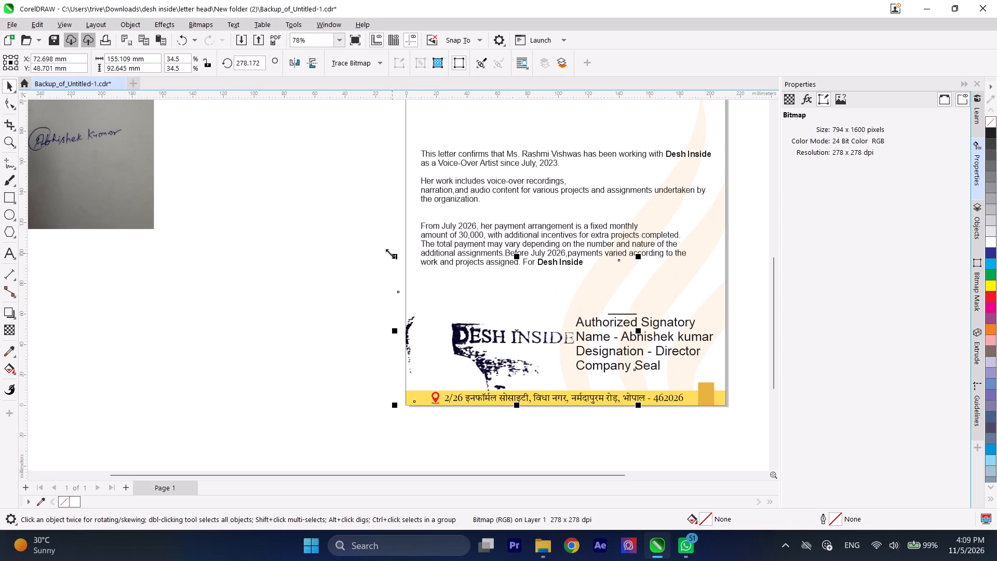
pyautogui.keyDown('shift'); pyautogui.moveTo(392, 256); pyautogui.dragTo(436, 278); pyautogui.keyUp('shift')
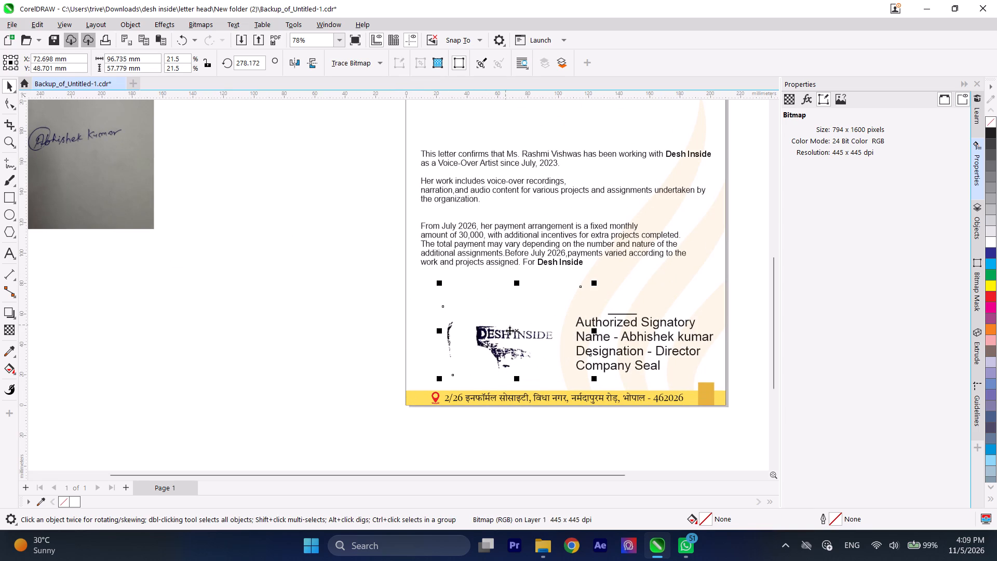
pyautogui.keyDown('shift'); pyautogui.moveTo(441, 283); pyautogui.dragTo(463, 298); pyautogui.keyUp('shift')
pyautogui.moveTo(509, 338); pyautogui.dragTo(487, 341)
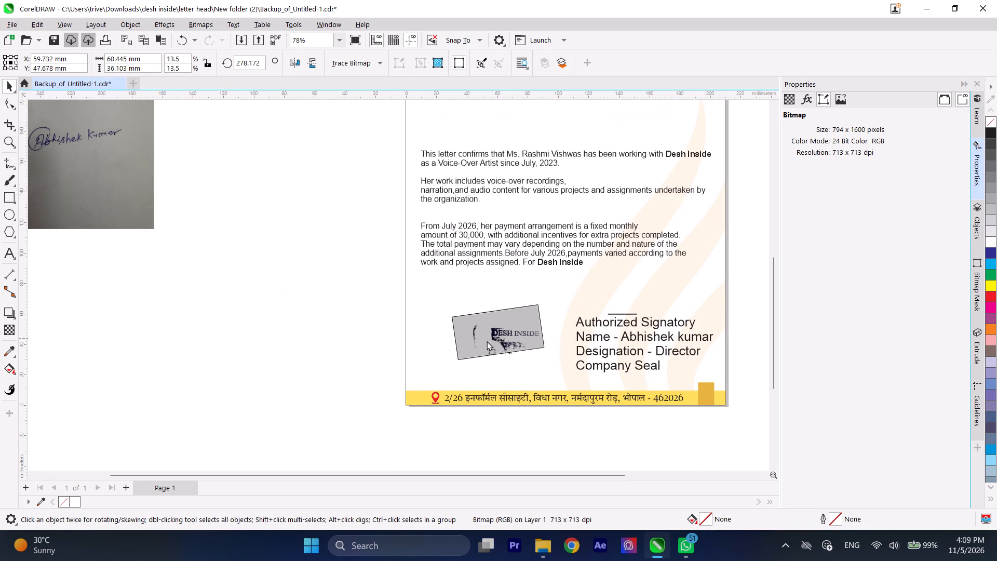
pyautogui.moveTo(487, 341); pyautogui.dragTo(456, 359)
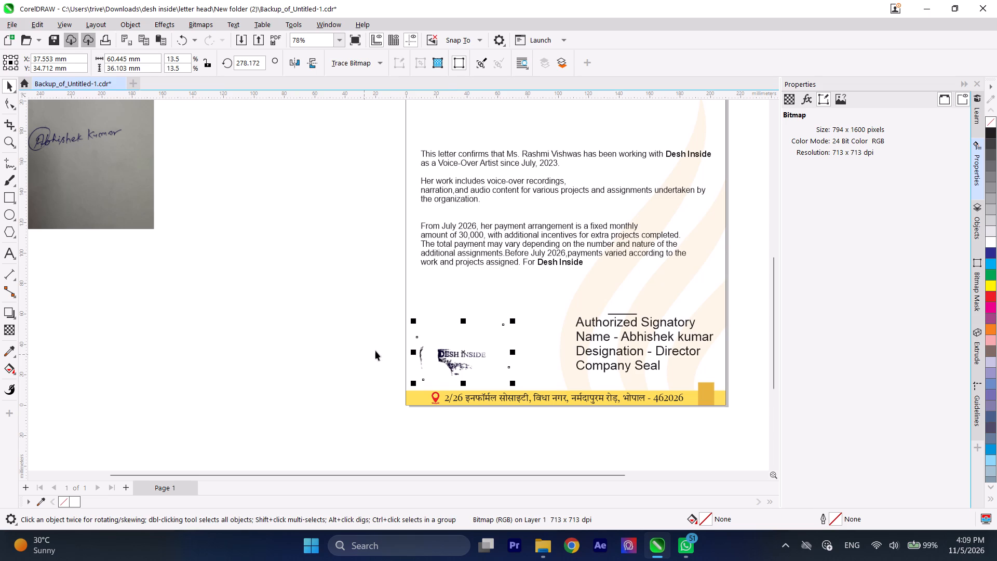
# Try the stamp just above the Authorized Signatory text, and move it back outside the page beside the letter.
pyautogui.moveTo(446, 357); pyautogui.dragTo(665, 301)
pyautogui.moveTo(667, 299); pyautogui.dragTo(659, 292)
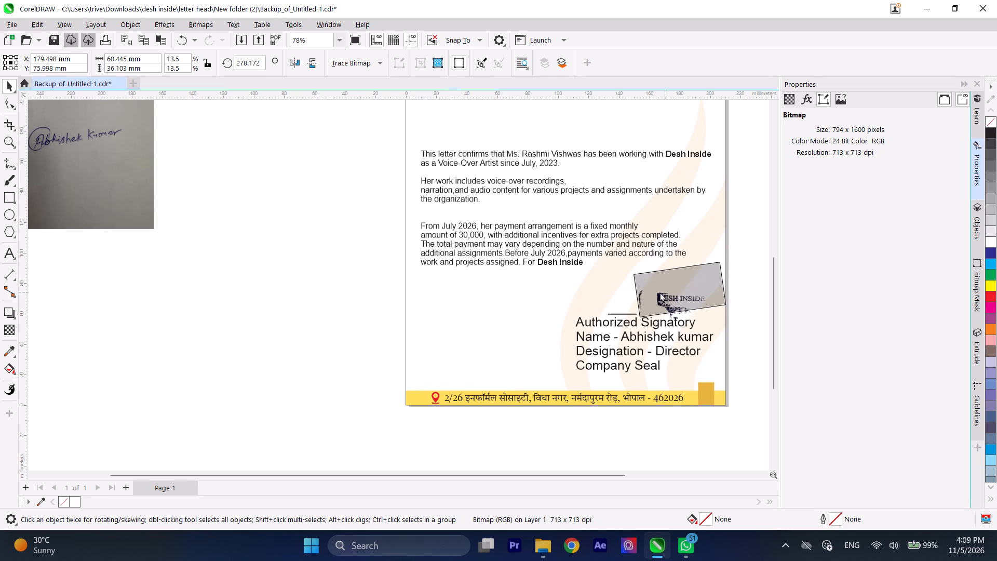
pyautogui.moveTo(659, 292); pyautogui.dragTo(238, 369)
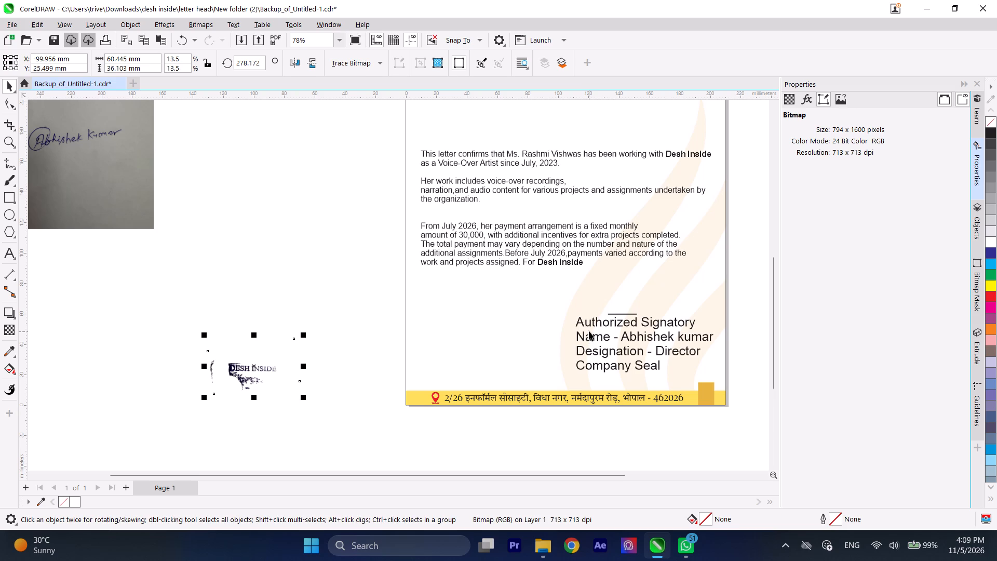
# Make the labels Name and Designation bold in the signatory block.
pyautogui.doubleClick(587, 339)
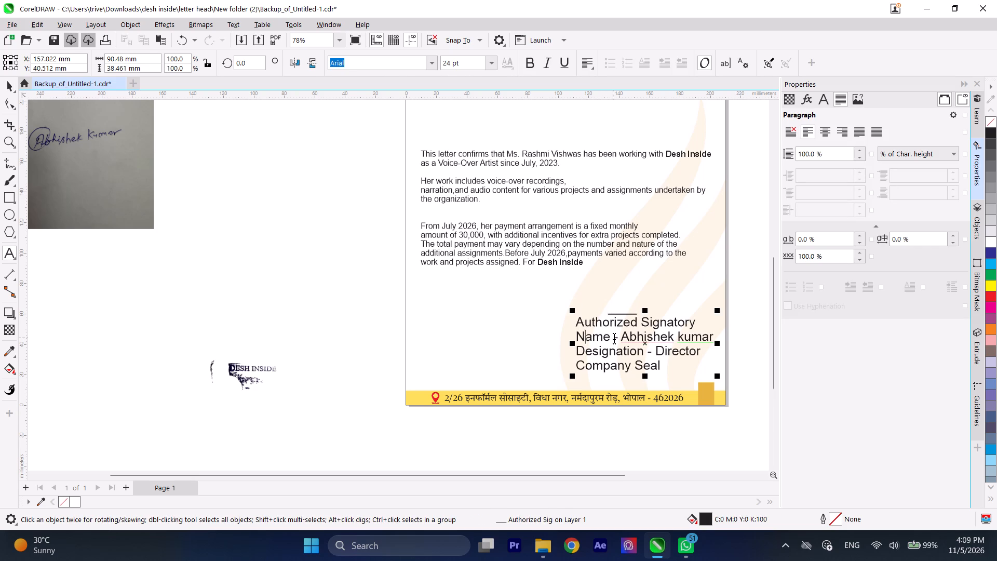
pyautogui.moveTo(611, 337); pyautogui.dragTo(568, 337)
pyautogui.click(530, 66)
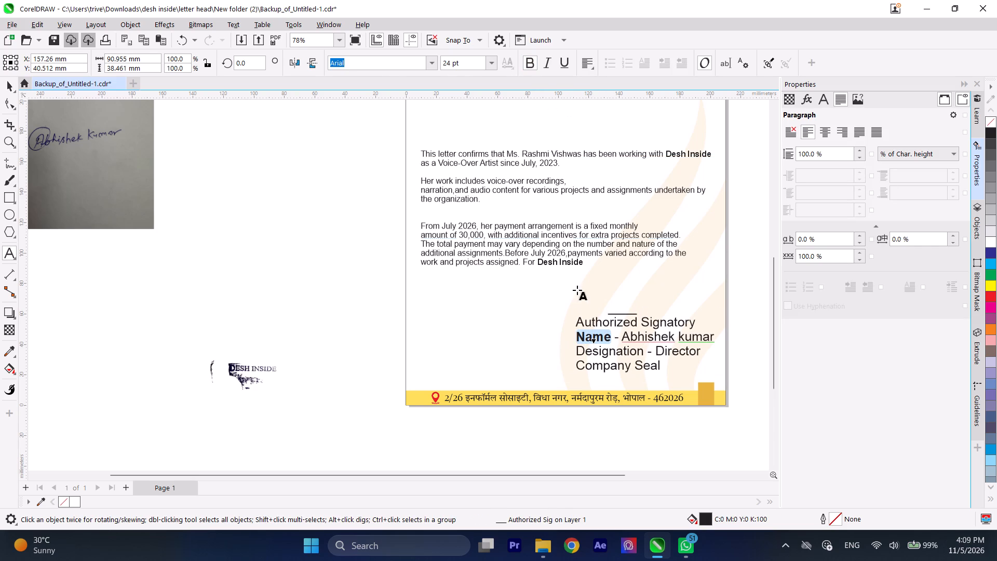
pyautogui.moveTo(644, 350); pyautogui.dragTo(565, 350)
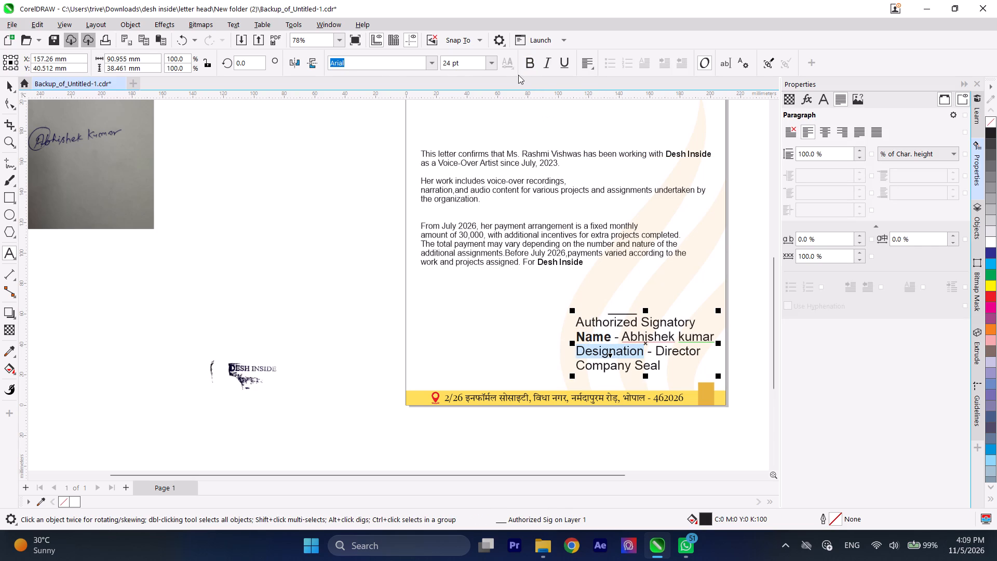
pyautogui.click(526, 62)
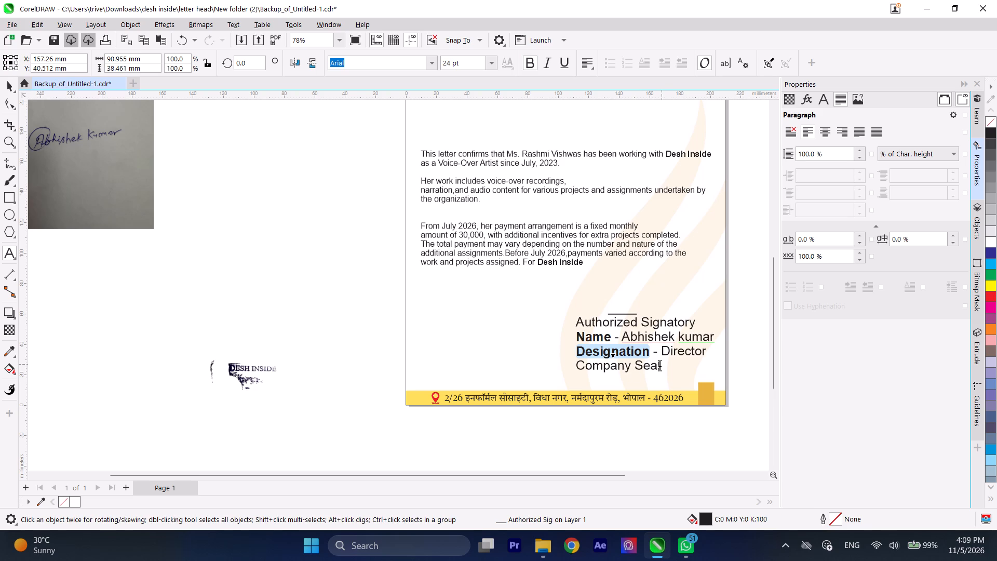
# Delete the Company Seal text from the signatory block.
pyautogui.moveTo(664, 364); pyautogui.dragTo(570, 364)
pyautogui.press('BackSpace')
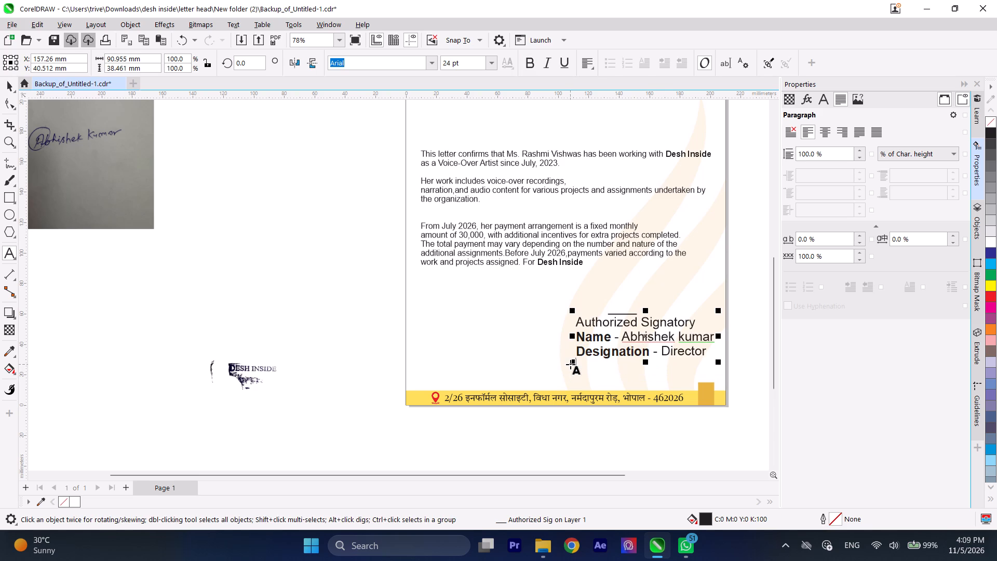
# Insert two blank lines between Authorized Signatory and the Name line.
pyautogui.click(698, 321)
pyautogui.press('Return')
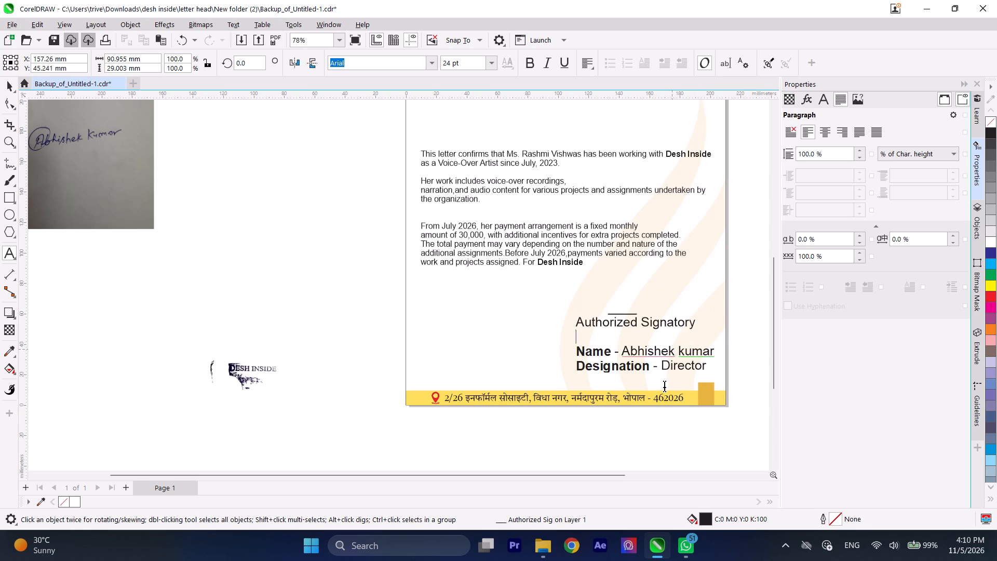
pyautogui.press('Return')
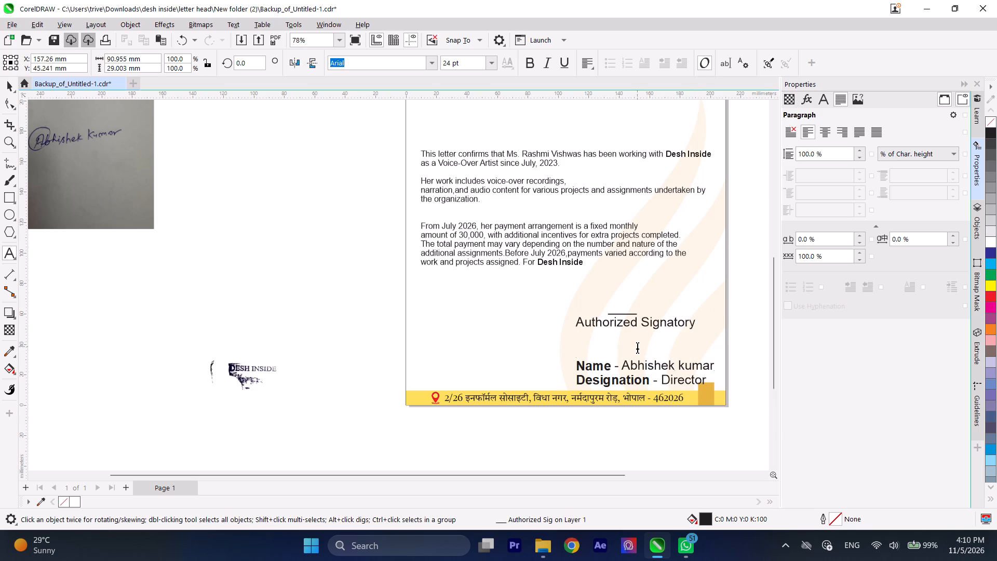
# Nudge the signatory block straight up by about 3.5 mm, away from the address footer.
pyautogui.click(11, 83)
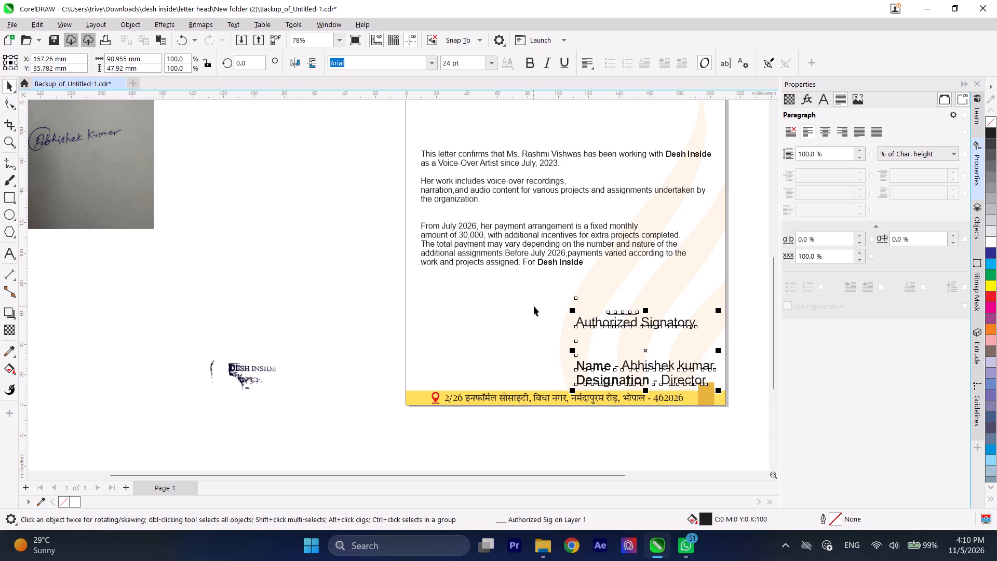
pyautogui.press('Up')
pyautogui.press('Up')
pyautogui.press('Up')
pyautogui.press('Up')
pyautogui.press('Up')
pyautogui.press('Up')
pyautogui.press('Up')
pyautogui.press('Up')
pyautogui.press('Up')
pyautogui.press('Up')
pyautogui.press('Up')
pyautogui.press('Up')
pyautogui.press('Up')
pyautogui.press('Up')
pyautogui.press('Up')
pyautogui.press('Up')
pyautogui.press('Up')
pyautogui.press('Up')
pyautogui.press('Up')
pyautogui.press('Up')
pyautogui.press('Up')
pyautogui.press('Up')
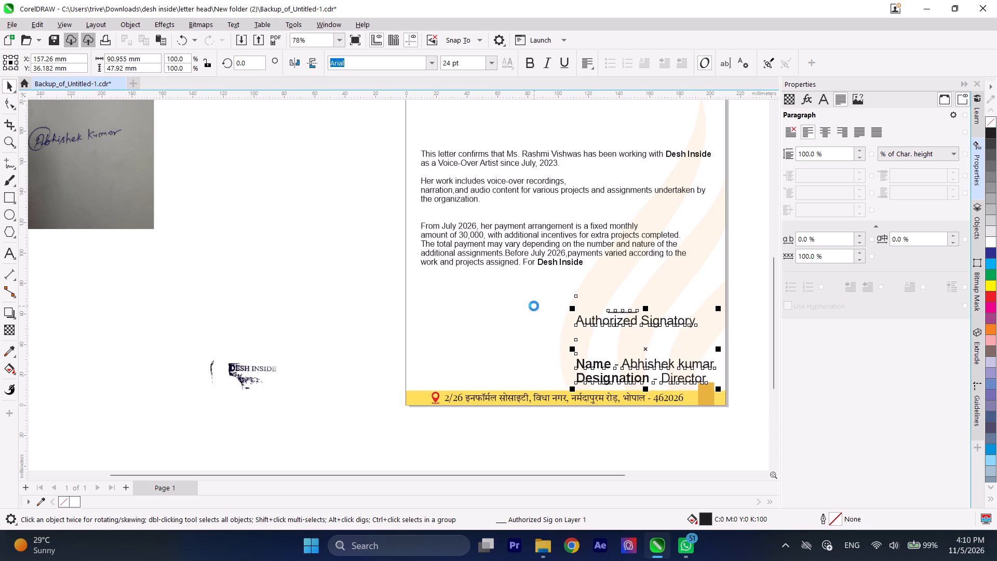
pyautogui.click(339, 328)
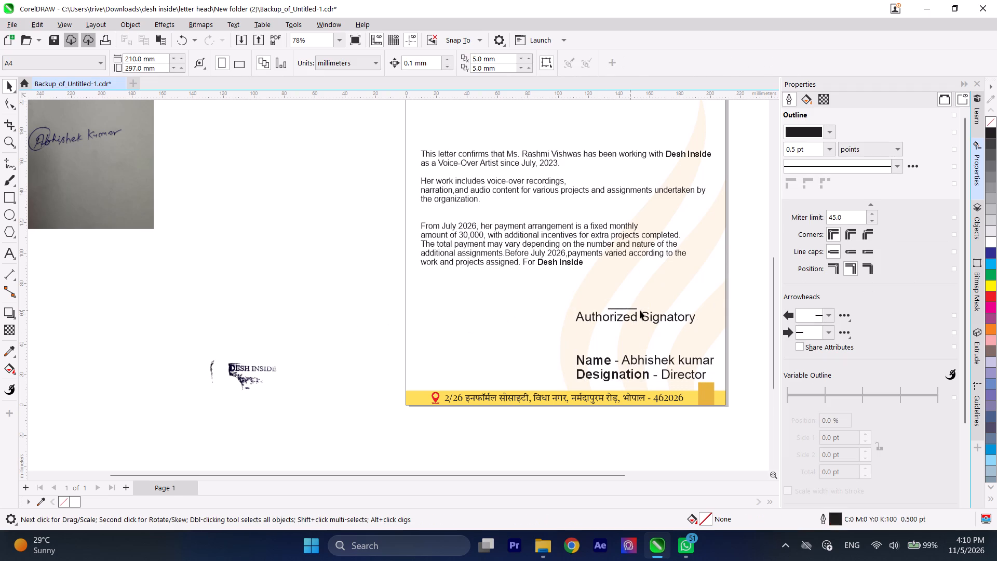
# Delete the underscore signature line above Authorized Signatory.
pyautogui.doubleClick(624, 308)
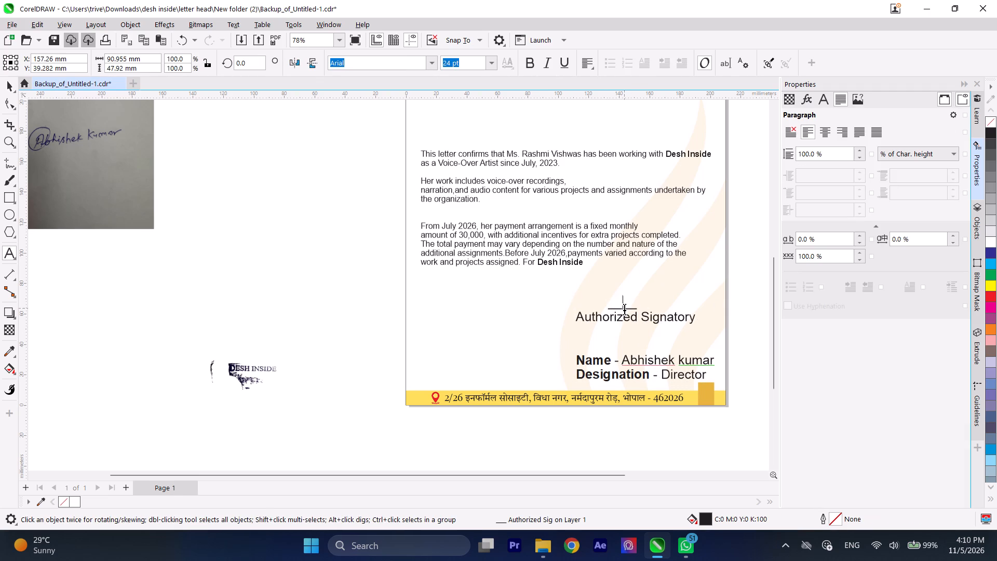
pyautogui.moveTo(607, 308); pyautogui.dragTo(646, 308)
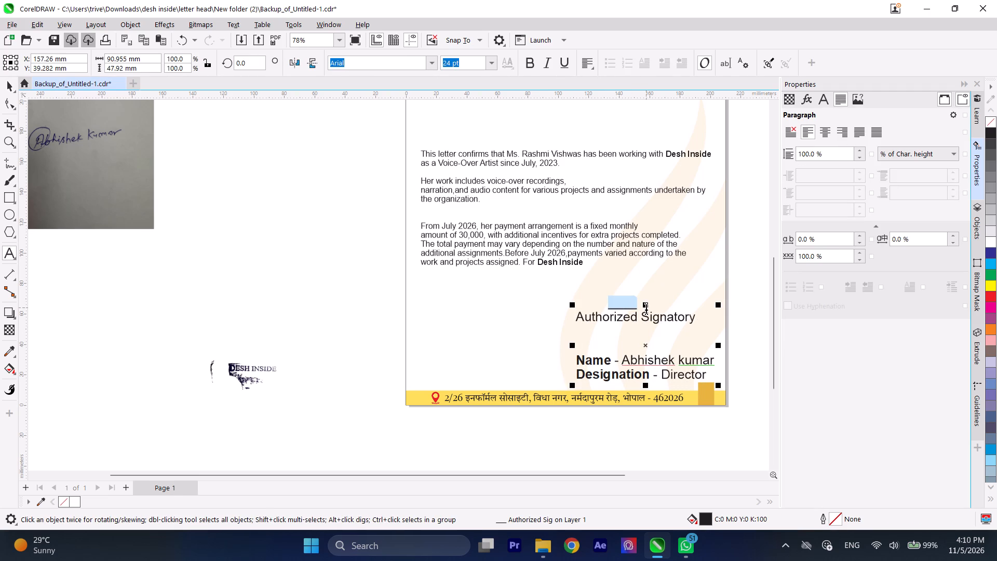
pyautogui.press('BackSpace')
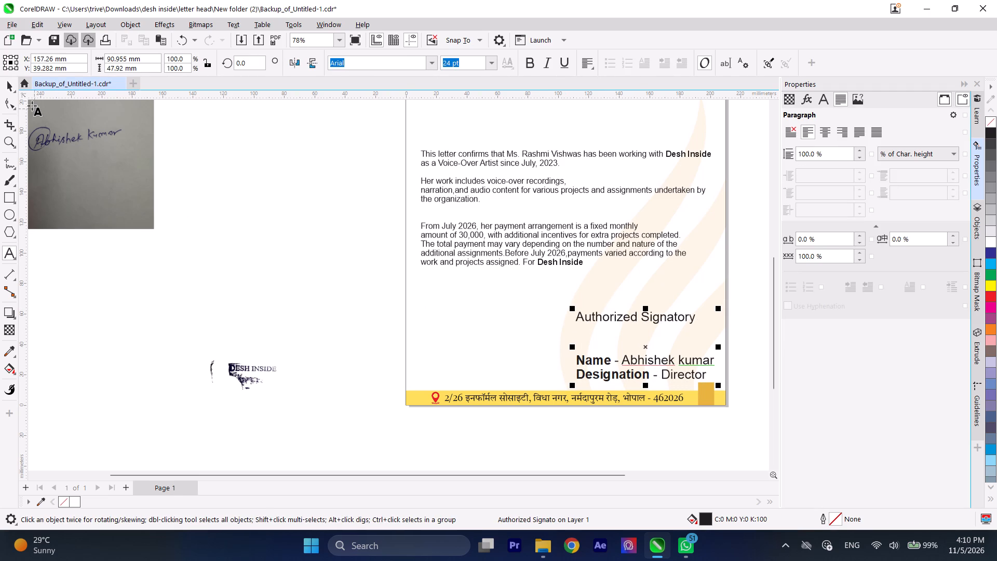
pyautogui.click(576, 316)
pyautogui.press('BackSpace')
pyautogui.press('Return')
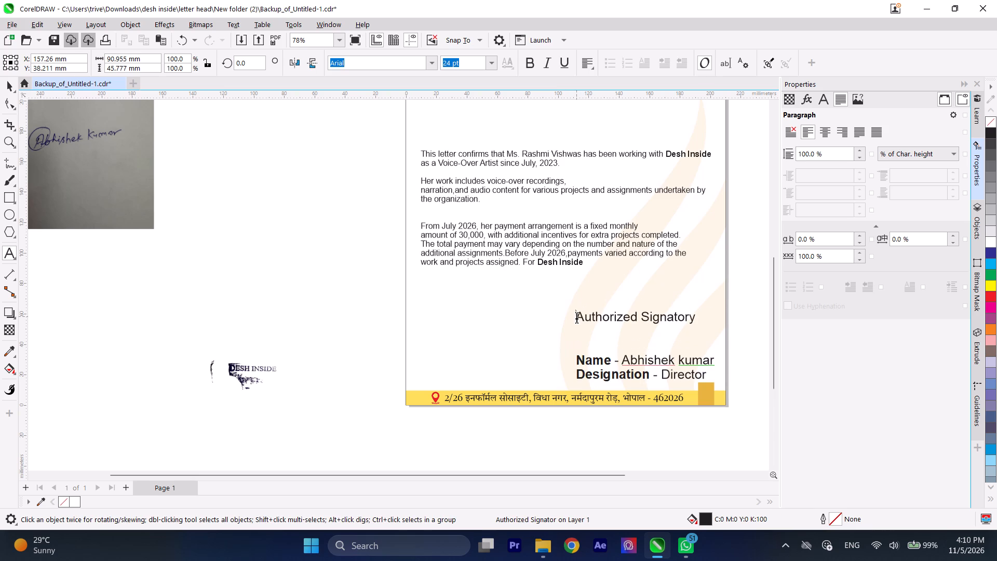
# Nudge the signatory block further up in larger increments for more clearance above the address footer.
pyautogui.click(14, 80)
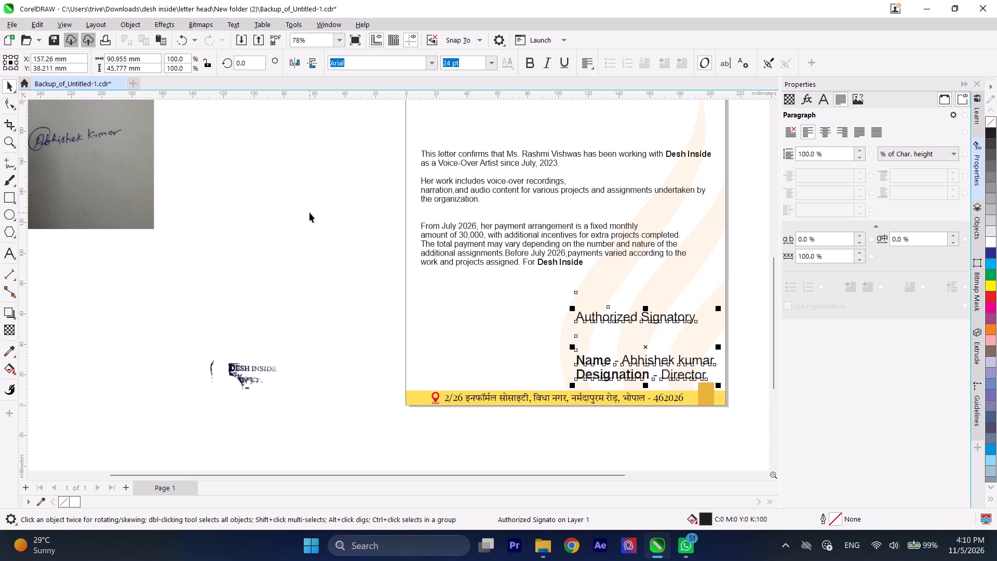
pyautogui.hotkey('shift', 'Up')
pyautogui.hotkey('shift', 'Up')
pyautogui.hotkey('shift', 'Up')
pyautogui.hotkey('shift', 'Up')
pyautogui.hotkey('shift', 'Up')
pyautogui.hotkey('shift', 'Up')
pyautogui.hotkey('shift', 'Up')
pyautogui.hotkey('shift', 'Up')
pyautogui.hotkey('shift', 'Up')
pyautogui.hotkey('shift', 'Up')
pyautogui.hotkey('shift', 'Up')
pyautogui.hotkey('shift', 'Up')
pyautogui.hotkey('shift', 'Up')
pyautogui.hotkey('shift', 'Up')
pyautogui.hotkey('shift', 'Up')
pyautogui.hotkey('shift', 'Up')
pyautogui.hotkey('shift', 'Up')
pyautogui.hotkey('shift', 'Up')
pyautogui.hotkey('shift', 'Up')
pyautogui.hotkey('shift', 'Up')
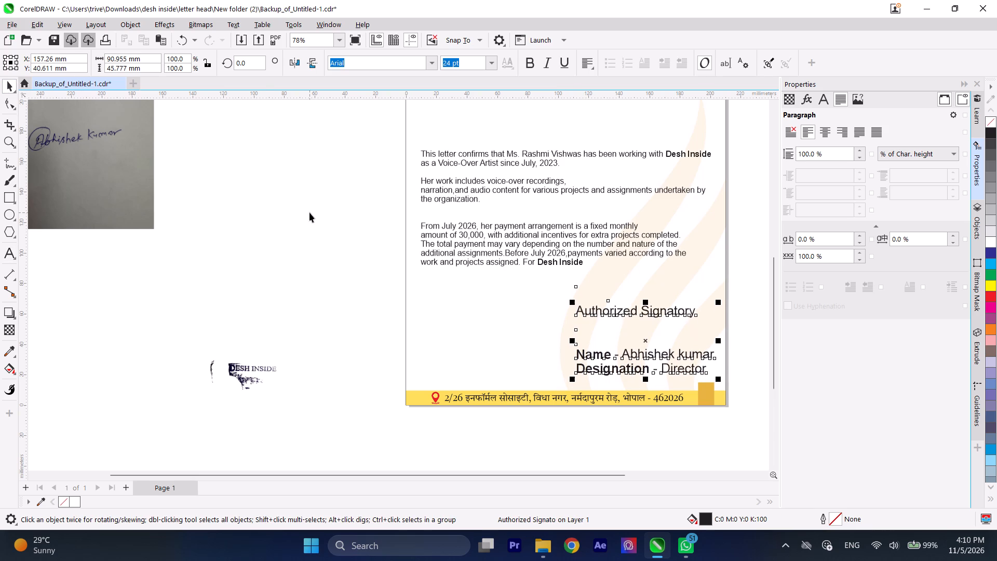
pyautogui.click(309, 212)
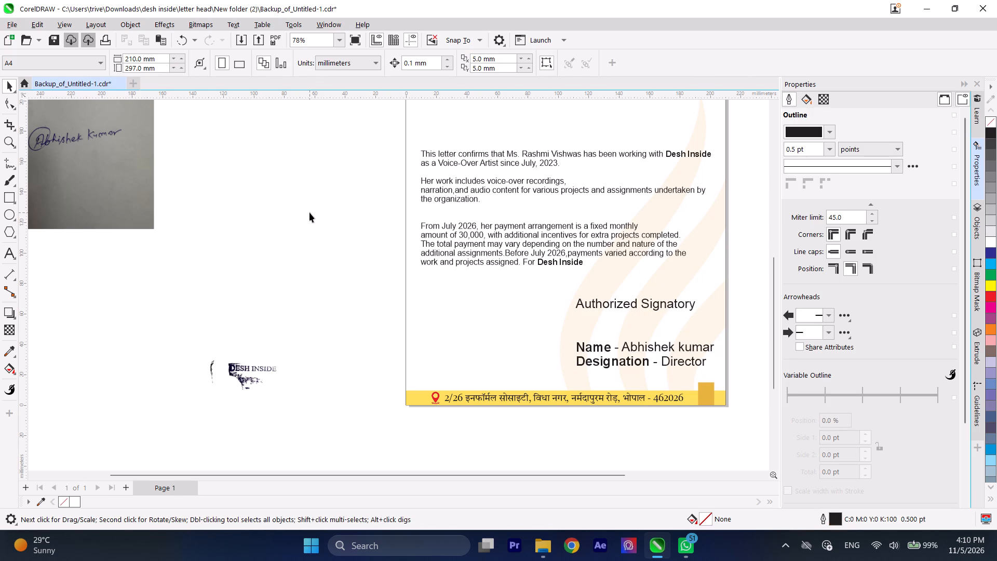
# Place the DESH INSIDE stamp in the gap between Authorized Signatory and the Name line.
pyautogui.moveTo(261, 367); pyautogui.dragTo(518, 339)
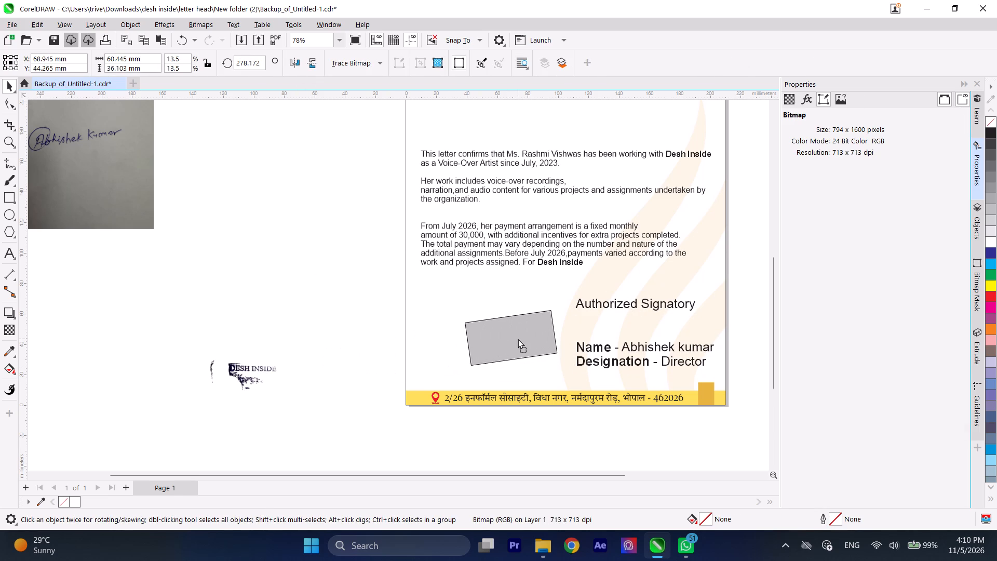
pyautogui.moveTo(518, 339); pyautogui.dragTo(644, 323)
pyautogui.scroll(6, 629, 327)
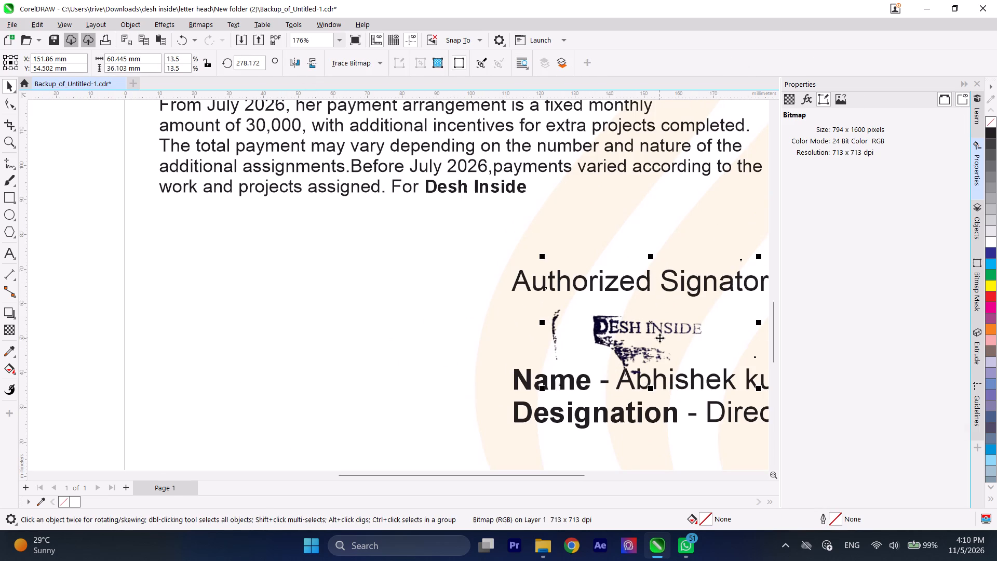
pyautogui.moveTo(656, 333); pyautogui.dragTo(662, 320)
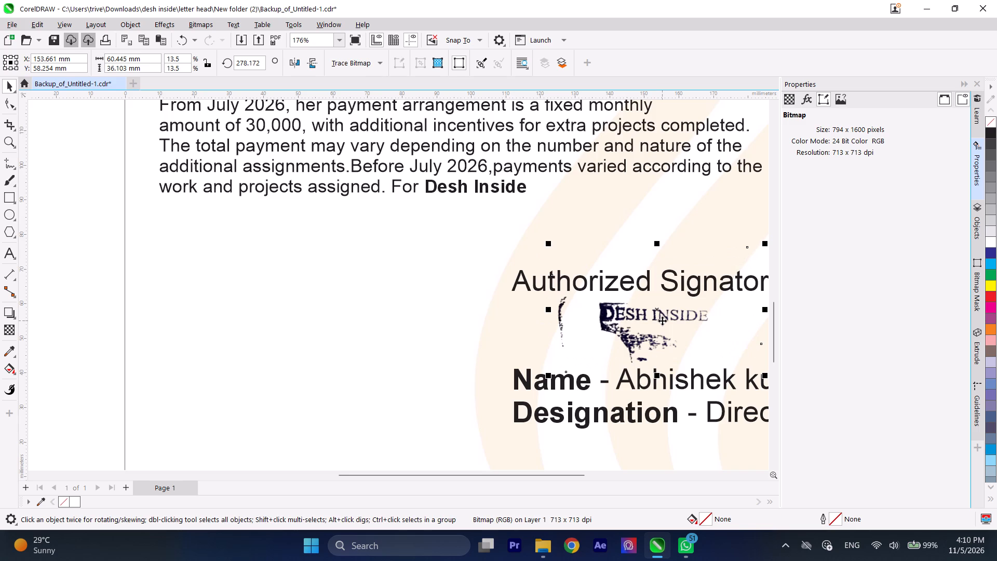
pyautogui.scroll(-3, 662, 320)
pyautogui.scroll(-2, 543, 325)
pyautogui.keyDown('shift'); pyautogui.moveTo(688, 282); pyautogui.dragTo(695, 280); pyautogui.keyUp('shift')
pyautogui.keyDown('shift'); pyautogui.moveTo(692, 279); pyautogui.dragTo(692, 279); pyautogui.keyUp('shift')
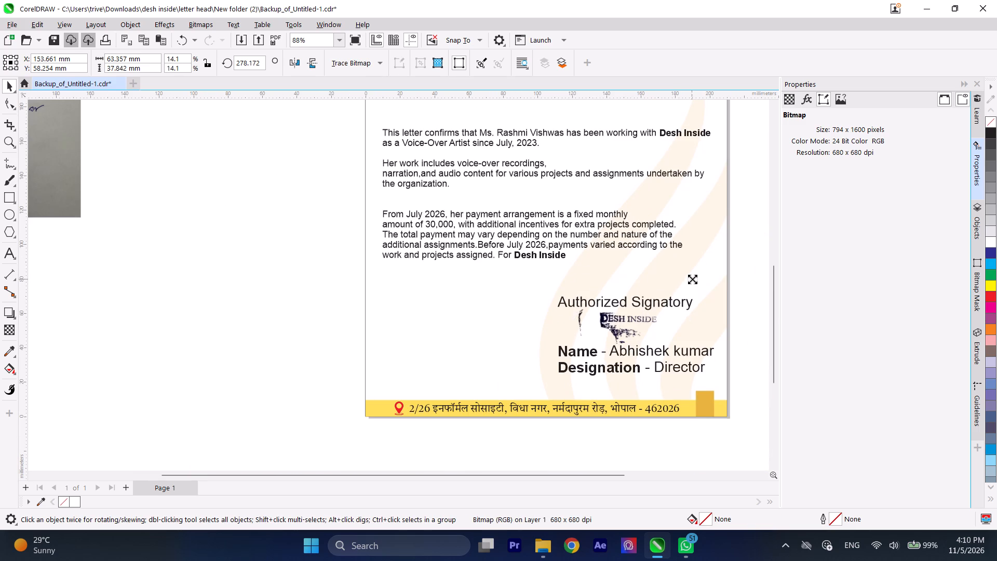
# Enlarge the DESH INSIDE stamp proportionally about its centre to about 83.6 × 49.9 mm and deselect it.
pyautogui.keyDown('shift'); pyautogui.moveTo(692, 279); pyautogui.dragTo(708, 276); pyautogui.keyUp('shift')
pyautogui.keyDown('shift'); pyautogui.moveTo(694, 276); pyautogui.dragTo(745, 269); pyautogui.keyUp('shift')
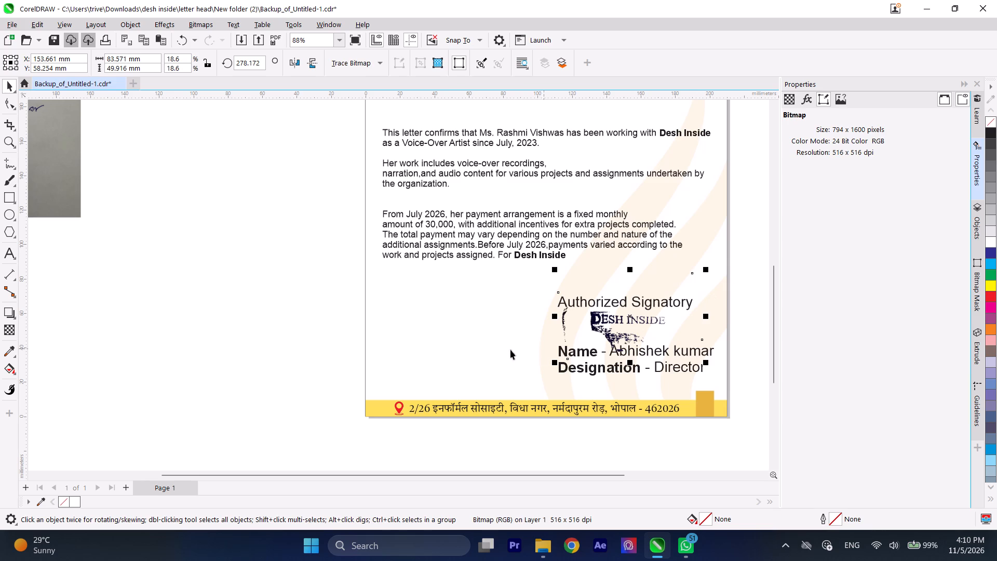
pyautogui.click(277, 350)
pyautogui.scroll(-4, 519, 343)
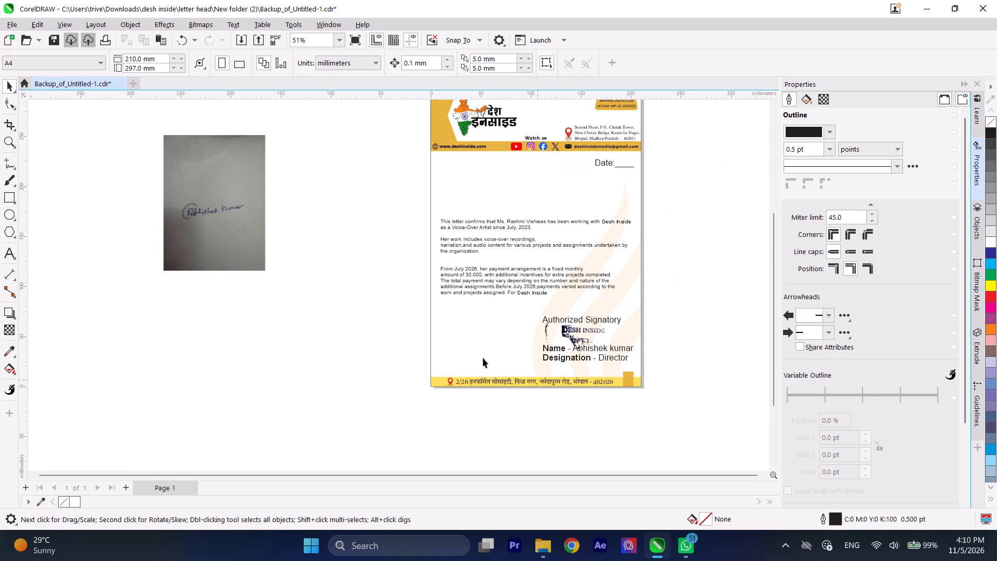
# Open the signature photo WhatsApp Image 2026-11-05 at 4.01.42 PM from Downloads in Photos and remove its background.
pyautogui.click(554, 492)
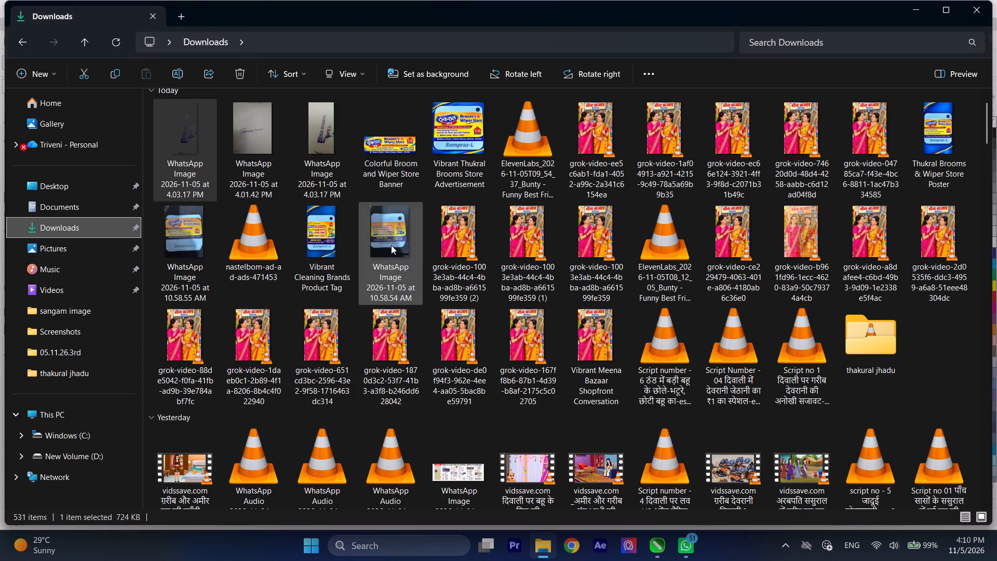
pyautogui.doubleClick(264, 127)
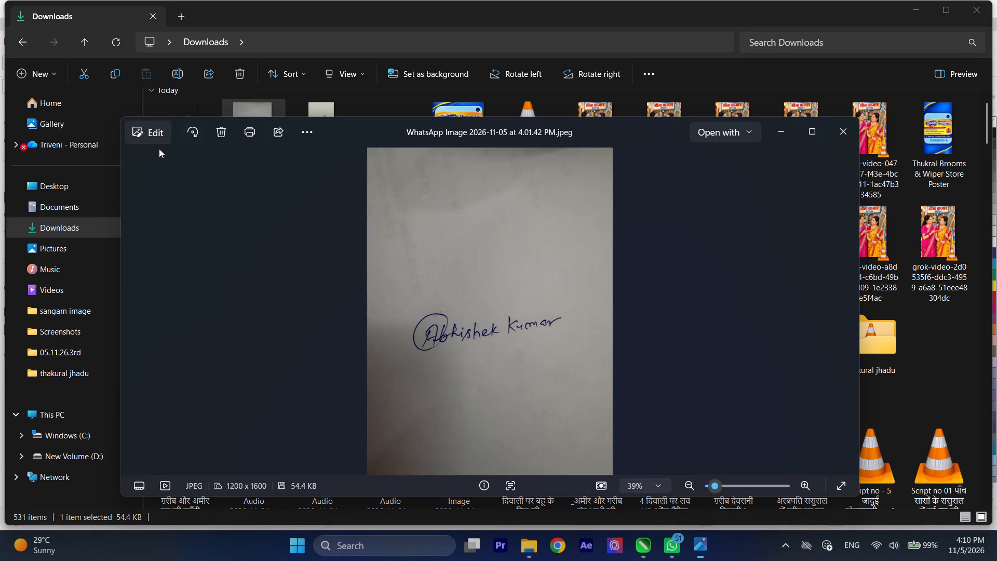
pyautogui.click(150, 134)
pyautogui.click(583, 170)
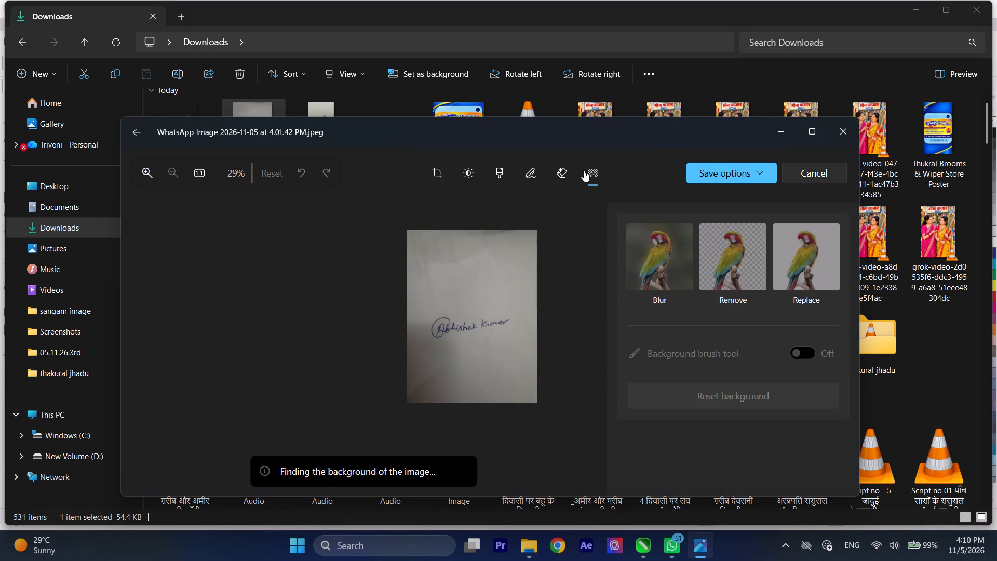
pyautogui.click(742, 265)
pyautogui.click(736, 261)
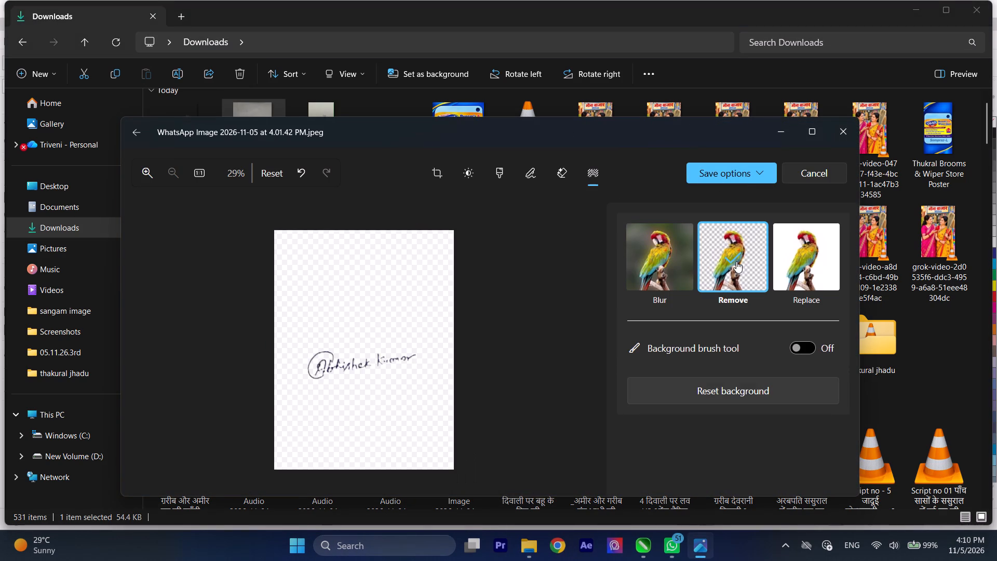
# Save the background-free signature as a PNG copy in Downloads under the same file name and close the photo.
pyautogui.click(752, 167)
pyautogui.click(743, 198)
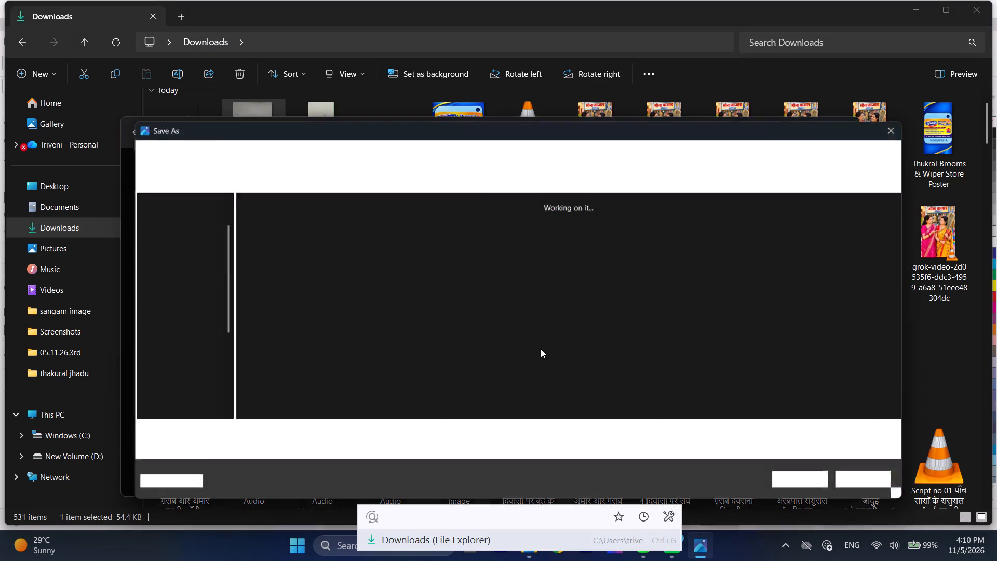
pyautogui.click(187, 277)
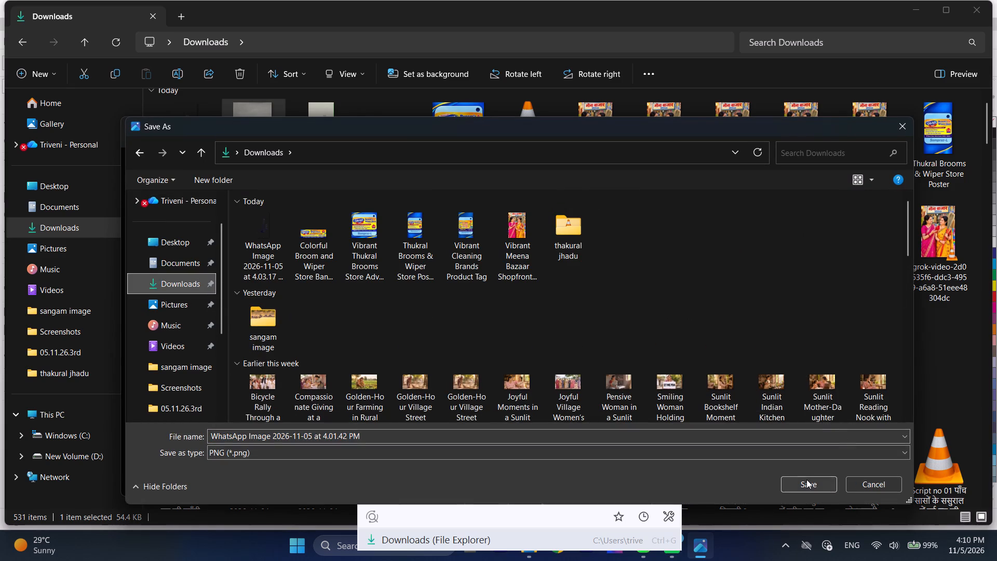
pyautogui.click(806, 479)
pyautogui.click(837, 132)
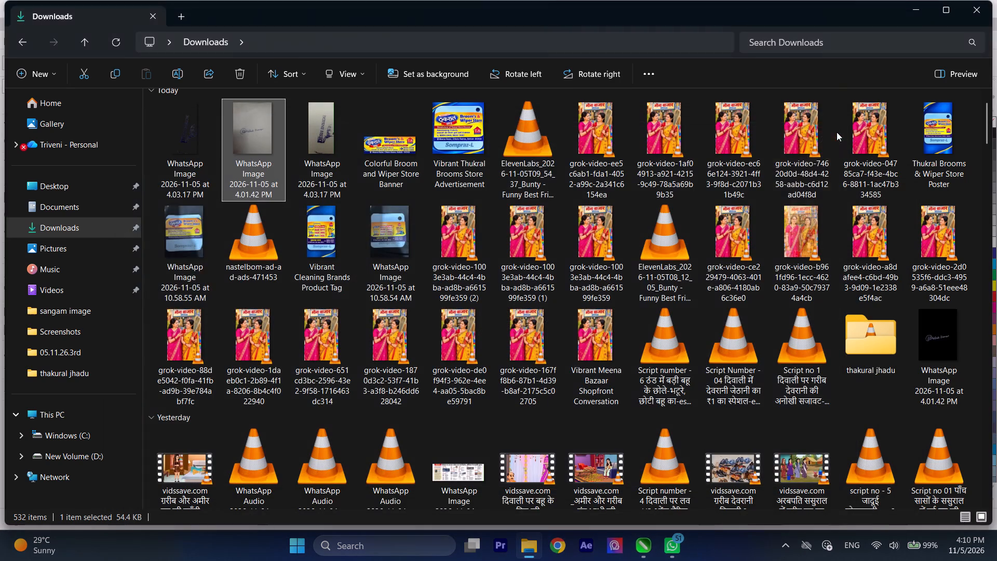
# Bring the background-free signature PNG from Downloads into the letterhead document in CorelDRAW.
pyautogui.click(70, 229)
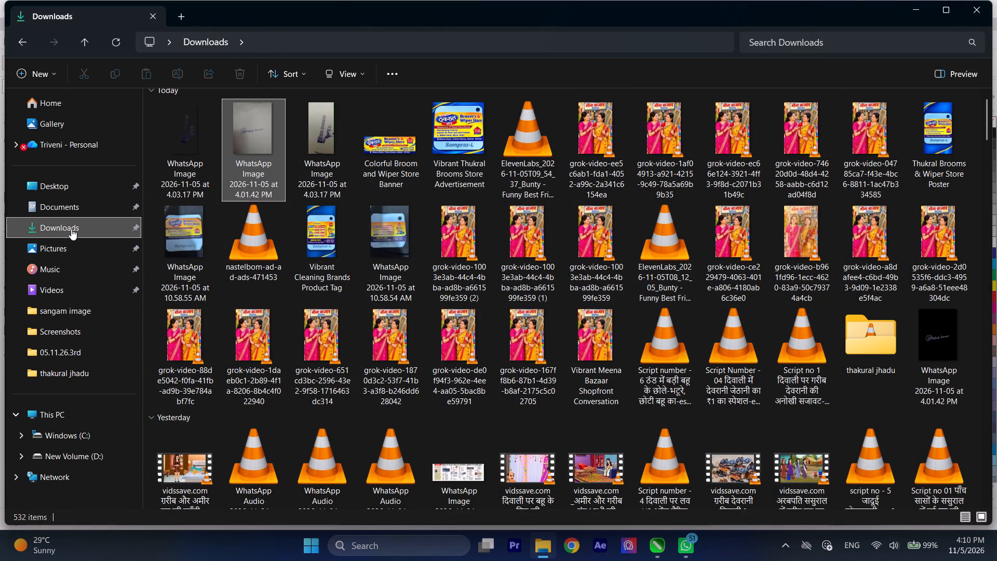
pyautogui.moveTo(193, 135); pyautogui.dragTo(655, 548)
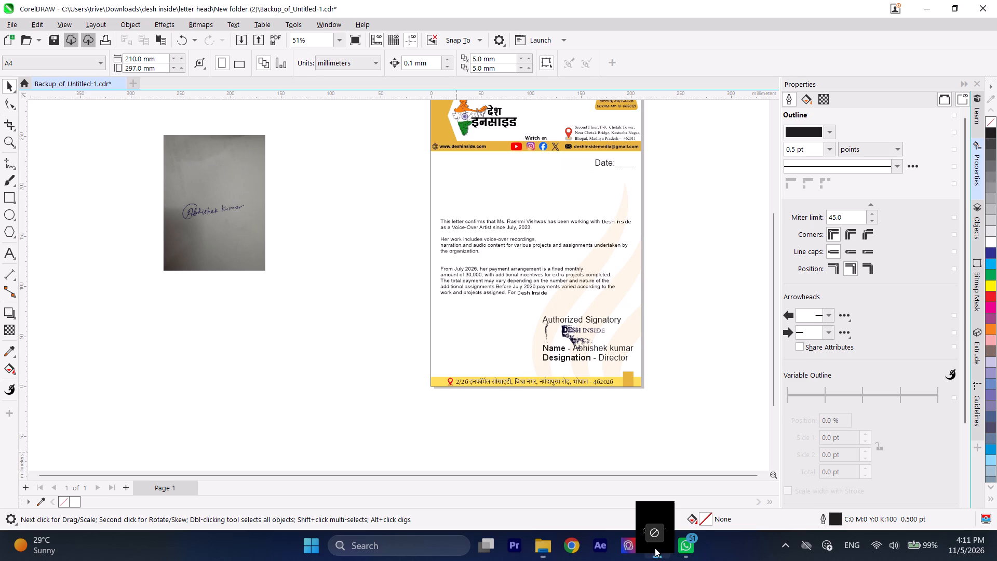
# Bring the background-free signature image from File Explorer into the CorelDRAW document, beside the letter.
pyautogui.moveTo(655, 548); pyautogui.dragTo(273, 332)
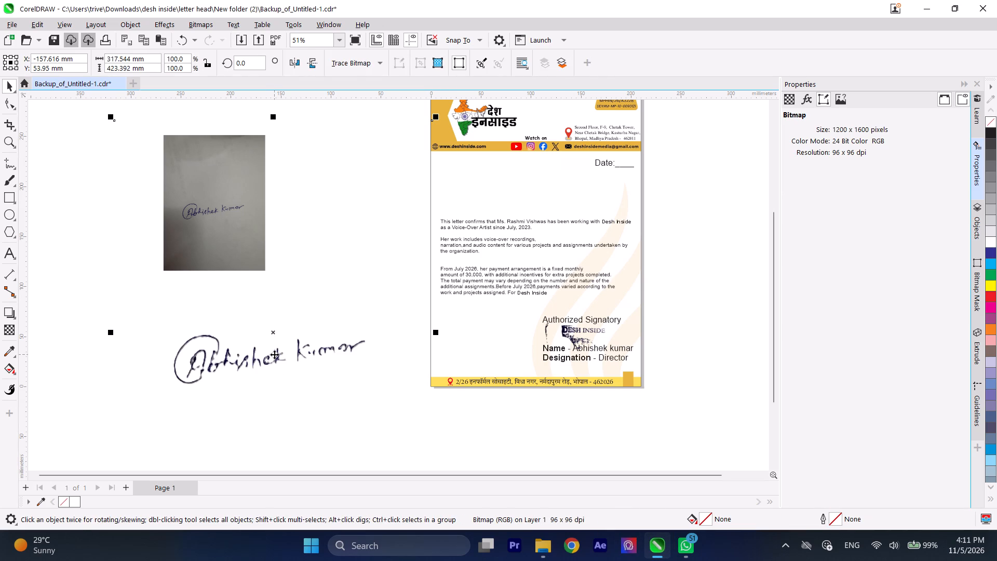
# Scale the signature image down proportionally to 30 percent, about 95 × 127 mm.
pyautogui.scroll(-4, 274, 354)
pyautogui.moveTo(180, 213); pyautogui.dragTo(292, 345)
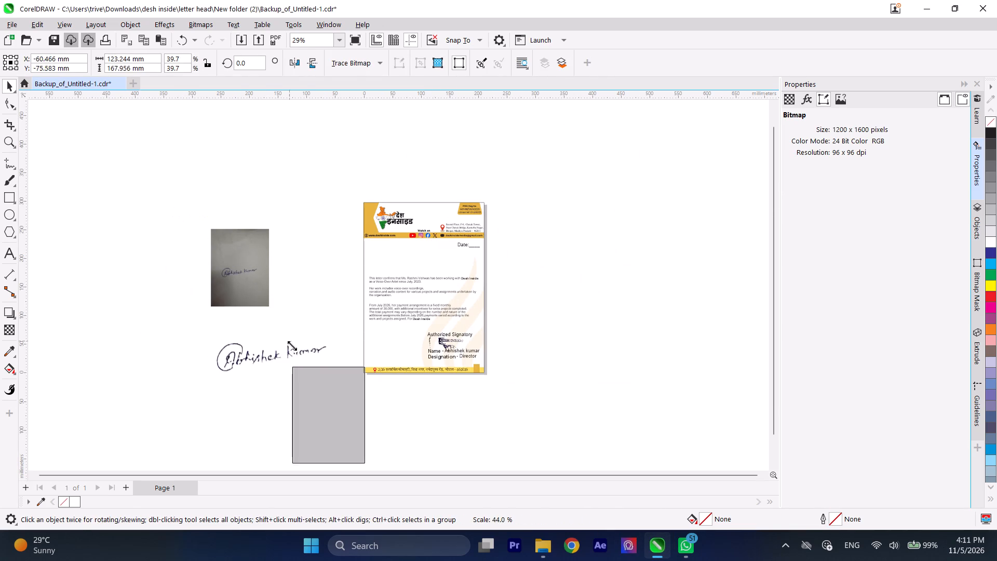
pyautogui.moveTo(292, 345); pyautogui.dragTo(307, 371)
# Move the signature onto the letter's signatory block, overlapping the lower edge of the DESH INSIDE stamp and the Name line.
pyautogui.moveTo(330, 431); pyautogui.dragTo(386, 355)
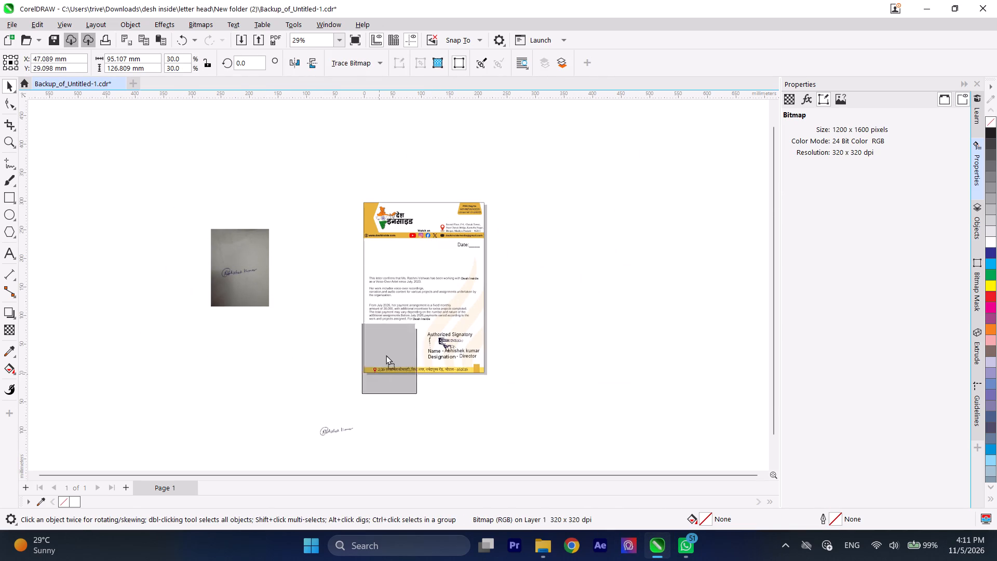
pyautogui.moveTo(386, 355); pyautogui.dragTo(391, 344)
pyautogui.scroll(7, 391, 349)
pyautogui.scroll(-2, 421, 356)
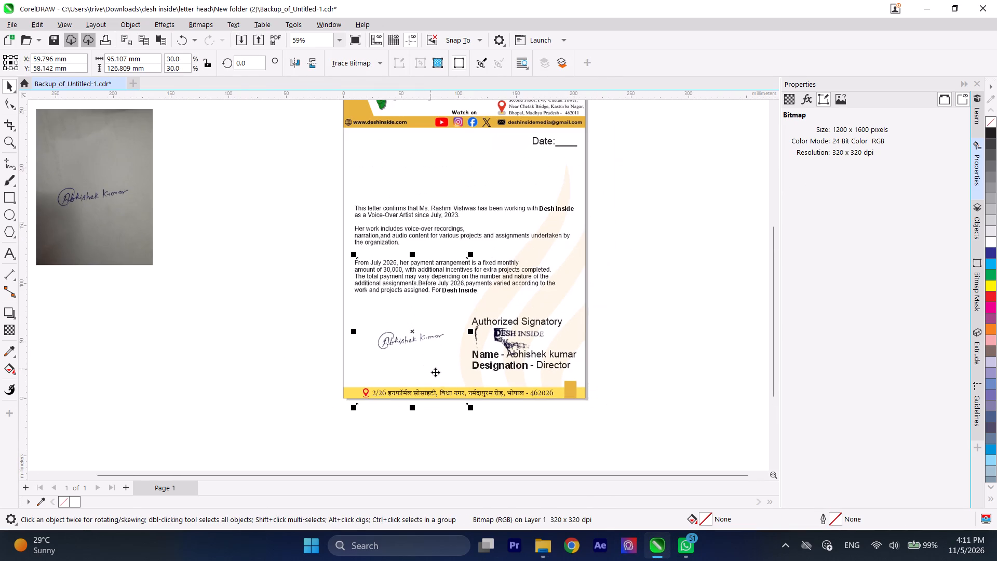
pyautogui.scroll(2, 471, 400)
pyautogui.scroll(-2, 439, 434)
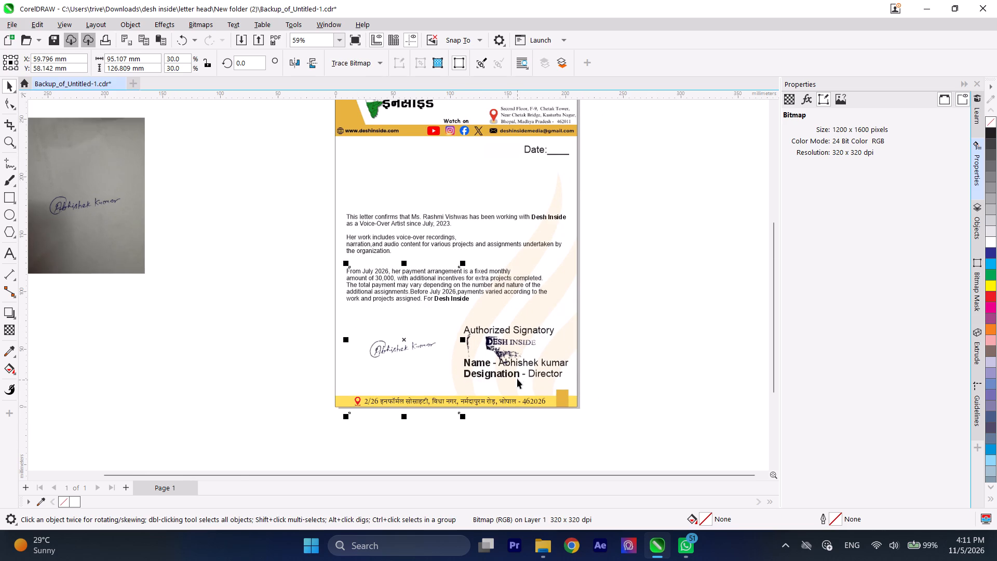
pyautogui.scroll(3, 519, 370)
pyautogui.moveTo(323, 341); pyautogui.dragTo(504, 365)
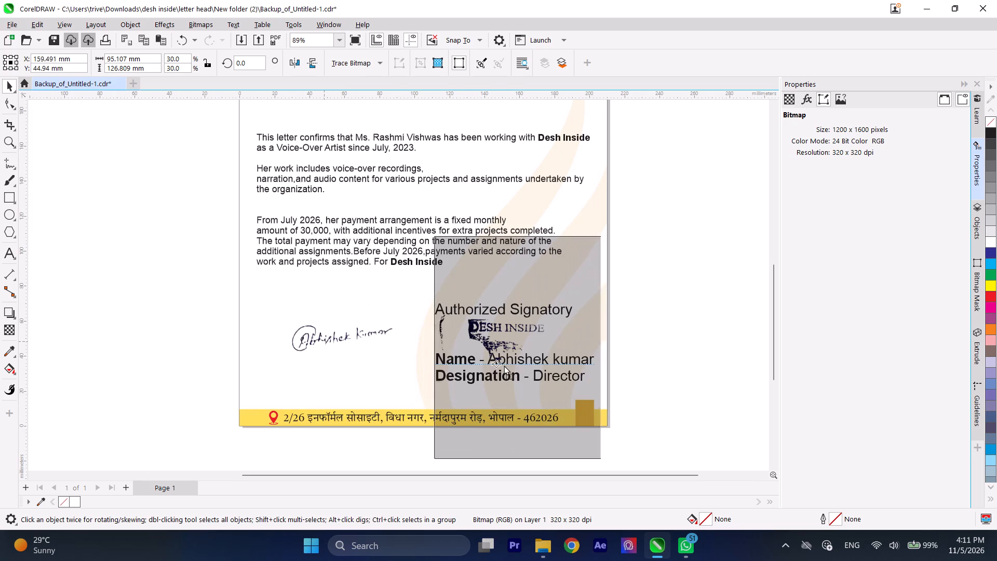
pyautogui.moveTo(504, 365); pyautogui.dragTo(516, 360)
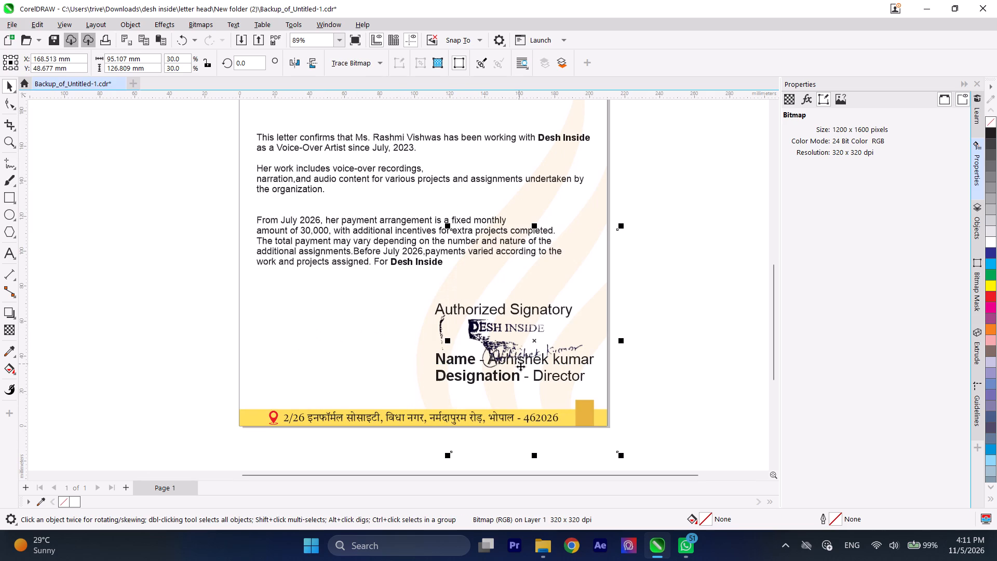
# Nudge the signature up about 3.8 mm, away from the Name line.
pyautogui.scroll(3, 520, 367)
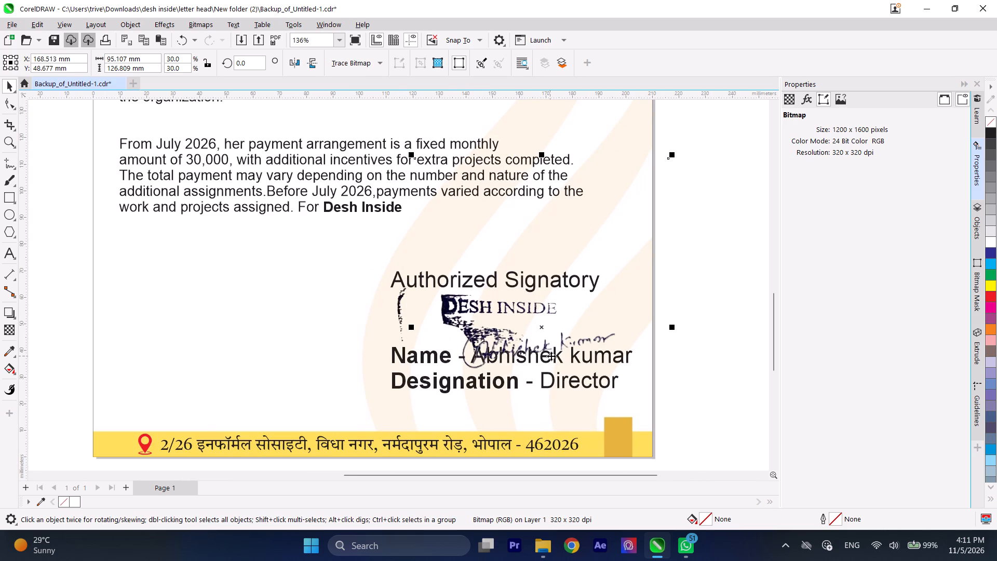
pyautogui.hotkey('shift', 'Up')
pyautogui.hotkey('shift', 'Up')
pyautogui.hotkey('shift', 'Up')
pyautogui.hotkey('shift', 'Up')
pyautogui.hotkey('shift', 'Up')
pyautogui.hotkey('shift', 'Up')
pyautogui.hotkey('shift', 'Up')
pyautogui.hotkey('shift', 'Up')
pyautogui.hotkey('shift', 'Up')
pyautogui.hotkey('shift', 'Up')
pyautogui.hotkey('shift', 'Up')
pyautogui.hotkey('shift', 'Up')
pyautogui.hotkey('shift', 'Up')
pyautogui.hotkey('shift', 'Up')
pyautogui.hotkey('shift', 'Up')
pyautogui.hotkey('shift', 'Up')
pyautogui.hotkey('shift', 'Up')
pyautogui.hotkey('shift', 'Up')
pyautogui.hotkey('shift', 'Up')
pyautogui.hotkey('shift', 'Up')
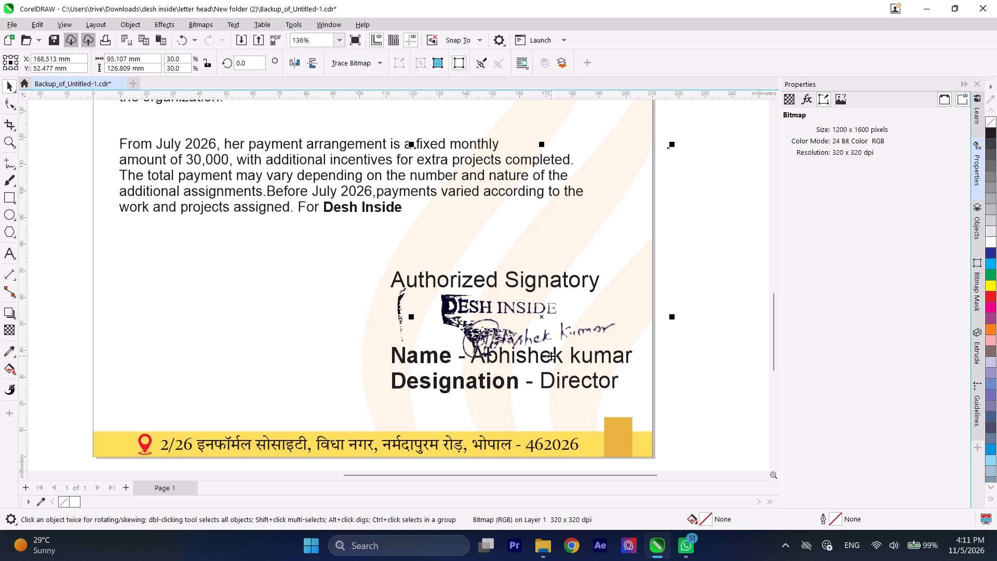
# Nudge the signature about 10 mm to the right, away from the dark part of the stamp.
pyautogui.hotkey('shift', 'Right')
pyautogui.hotkey('shift', 'Right')
pyautogui.hotkey('shift', 'Right')
pyautogui.hotkey('shift', 'Right')
pyautogui.hotkey('shift', 'Right')
pyautogui.hotkey('shift', 'Right')
pyautogui.hotkey('shift', 'Right')
pyautogui.hotkey('shift', 'Right')
pyautogui.hotkey('shift', 'Right')
pyautogui.hotkey('shift', 'Right')
pyautogui.hotkey('shift', 'Right')
pyautogui.hotkey('shift', 'Right')
pyautogui.hotkey('shift', 'Right')
pyautogui.hotkey('shift', 'Right')
pyautogui.hotkey('shift', 'Right')
pyautogui.hotkey('shift', 'Right')
pyautogui.hotkey('shift', 'Right')
pyautogui.hotkey('shift', 'Right')
pyautogui.hotkey('shift', 'Right')
pyautogui.hotkey('shift', 'Right')
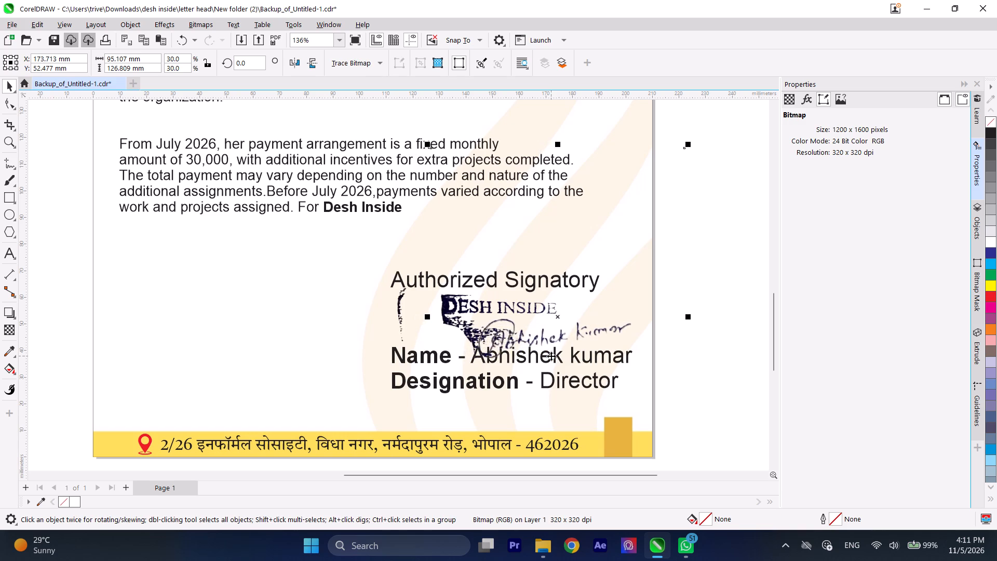
pyautogui.hotkey('shift', 'Right')
pyautogui.hotkey('shift', 'Right')
# Nudge the signature up about 2 mm more to clear the Name line.
pyautogui.hotkey('shift', 'Up')
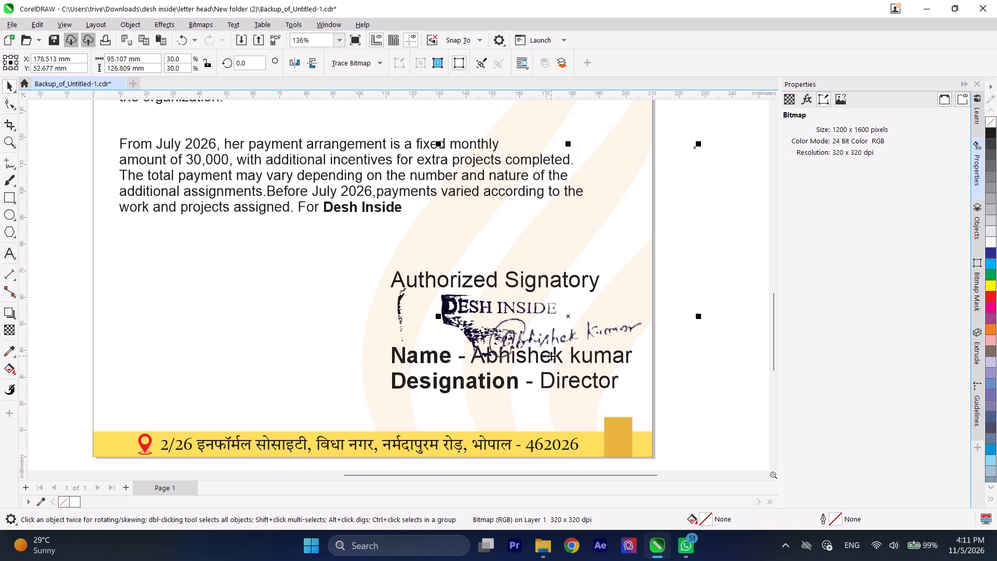
pyautogui.hotkey('shift', 'Up')
pyautogui.hotkey('shift', 'Up')
pyautogui.hotkey('shift', 'Up')
pyautogui.hotkey('shift', 'Up')
pyautogui.hotkey('shift', 'Up')
pyautogui.hotkey('shift', 'Up')
pyautogui.hotkey('shift', 'Up')
pyautogui.hotkey('shift', 'Up')
pyautogui.hotkey('shift', 'Up')
pyautogui.hotkey('shift', 'Up')
pyautogui.hotkey('shift', 'Up')
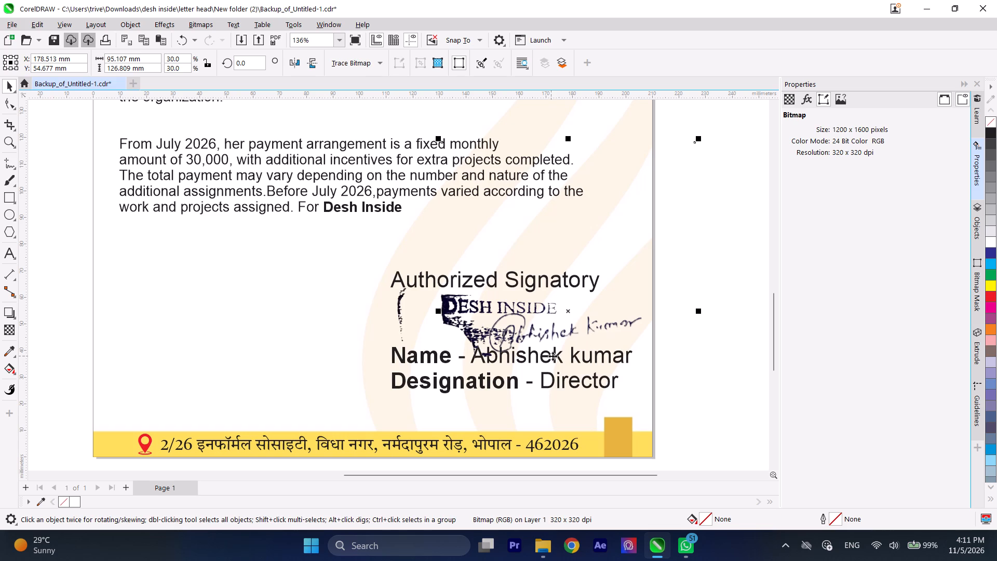
# Crop the signature image to an area about 89 × 39 mm around the handwriting.
pyautogui.scroll(-3, 627, 329)
pyautogui.click(10, 124)
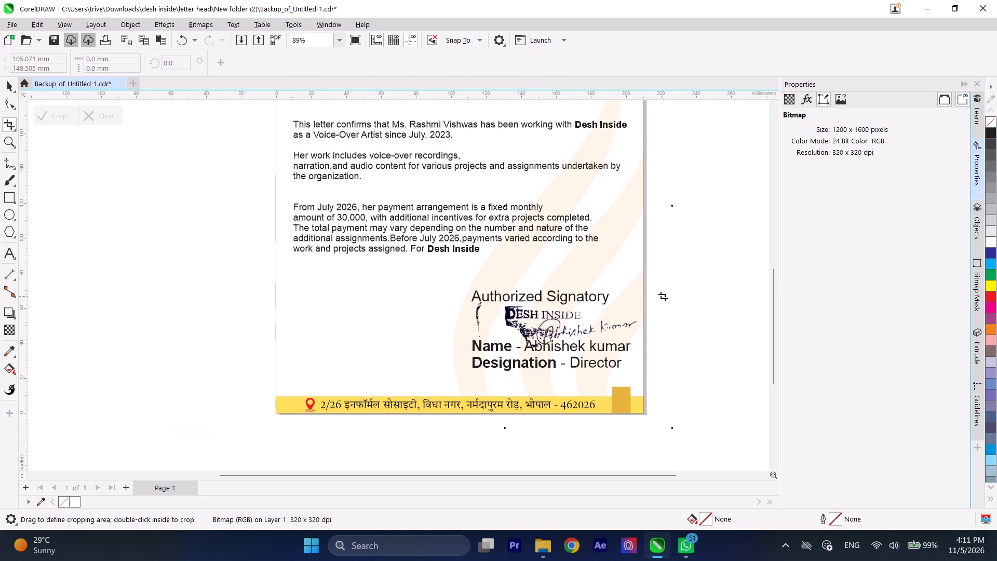
pyautogui.moveTo(657, 296); pyautogui.dragTo(501, 364)
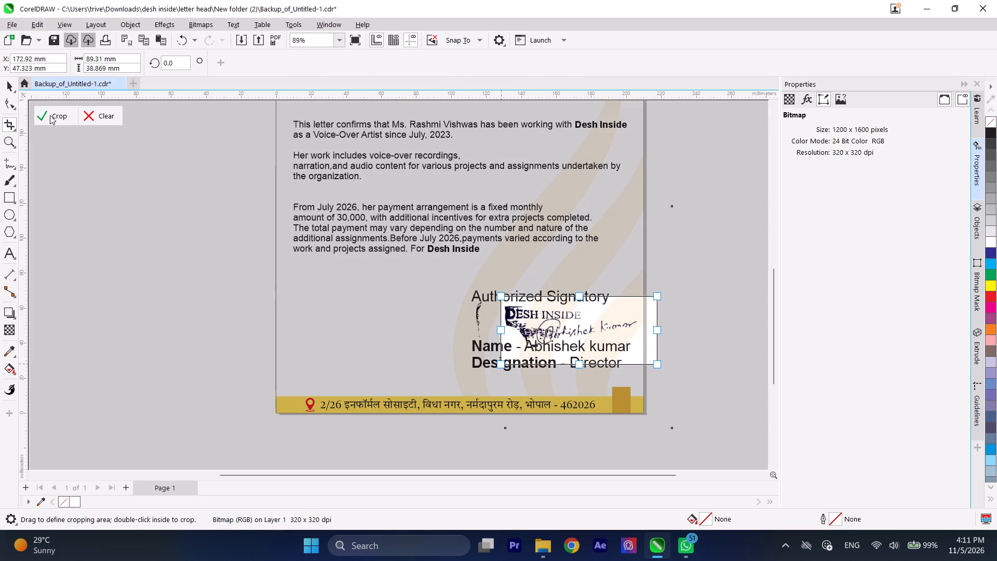
pyautogui.click(50, 114)
pyautogui.click(7, 86)
pyautogui.click(124, 203)
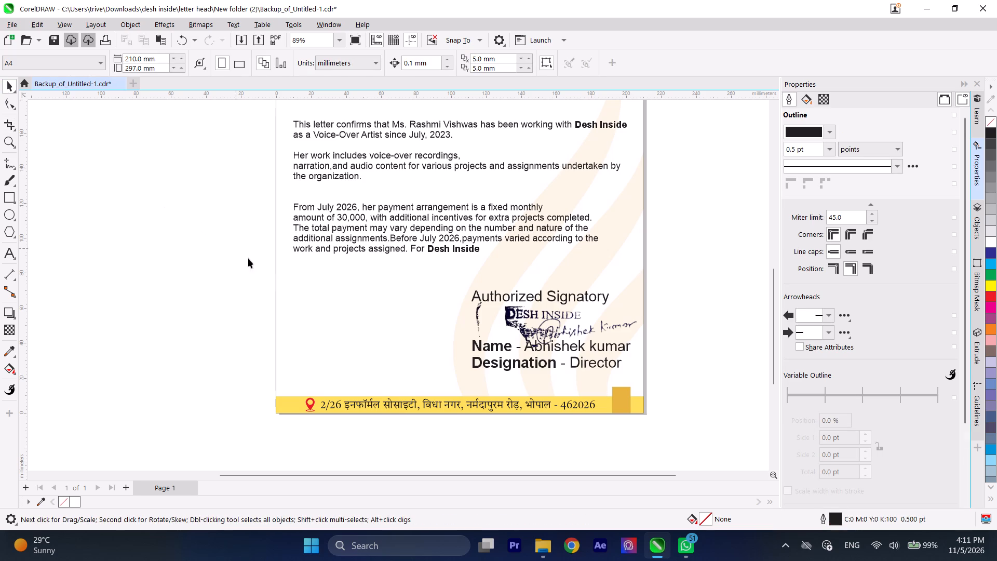
# Nudge the DESH INSIDE stamp about 14 mm to the left to separate it from the signature.
pyautogui.click(478, 310)
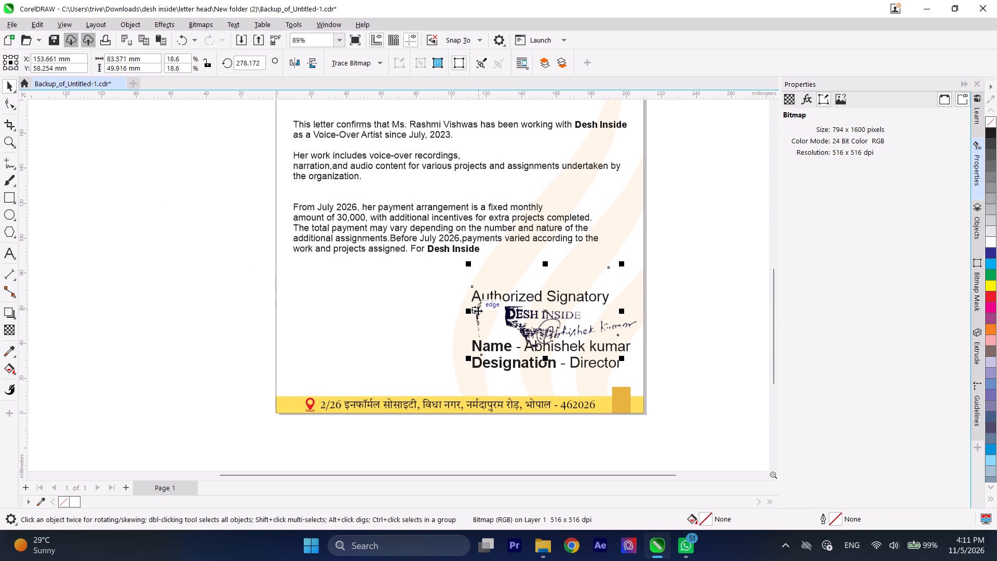
pyautogui.hotkey('shift', 'Left')
pyautogui.hotkey('shift', 'Left')
pyautogui.hotkey('shift', 'Left')
pyautogui.hotkey('shift', 'Left')
pyautogui.hotkey('shift', 'Left')
pyautogui.hotkey('shift', 'Left')
pyautogui.hotkey('shift', 'Left')
pyautogui.hotkey('shift', 'Left')
pyautogui.hotkey('shift', 'Left')
pyautogui.hotkey('shift', 'Left')
pyautogui.hotkey('shift', 'Left')
pyautogui.hotkey('shift', 'Left')
pyautogui.hotkey('shift', 'Left')
pyautogui.hotkey('shift', 'Left')
pyautogui.hotkey('shift', 'Left')
pyautogui.hotkey('shift', 'Left')
pyautogui.hotkey('shift', 'Left')
pyautogui.hotkey('shift', 'Left')
pyautogui.hotkey('shift', 'Left')
pyautogui.hotkey('shift', 'Left')
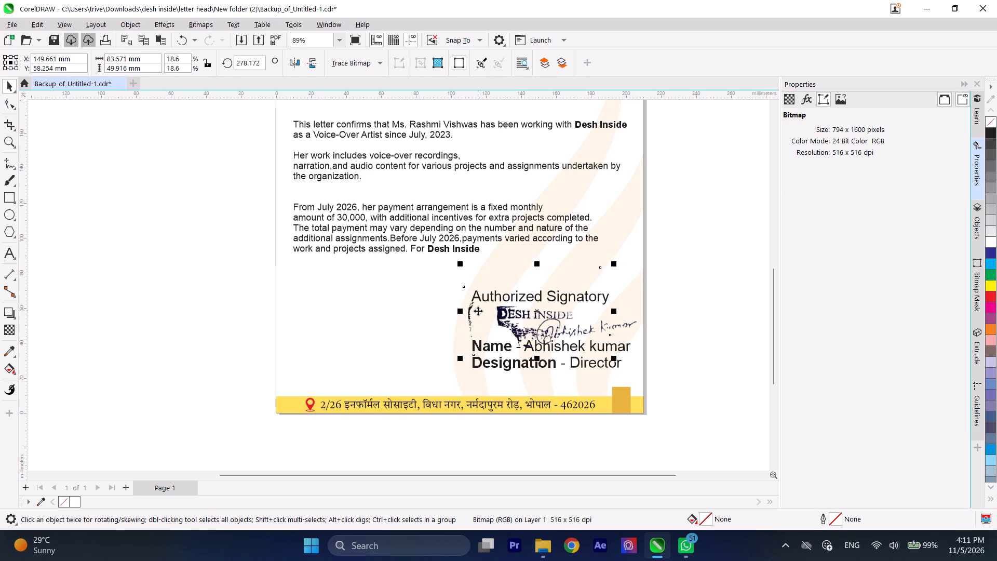
pyautogui.hotkey('shift', 'Left')
pyautogui.hotkey('shift', 'Left')
pyautogui.hotkey('shift', 'Left')
pyautogui.hotkey('shift', 'Left')
pyautogui.hotkey('shift', 'Left')
pyautogui.hotkey('shift', 'Left')
pyautogui.hotkey('shift', 'Left')
pyautogui.hotkey('shift', 'Left')
pyautogui.hotkey('shift', 'Left')
pyautogui.hotkey('shift', 'Left')
pyautogui.hotkey('shift', 'Left')
pyautogui.hotkey('shift', 'Left')
pyautogui.hotkey('shift', 'Left')
pyautogui.hotkey('shift', 'Left')
pyautogui.hotkey('shift', 'Left')
pyautogui.hotkey('shift', 'Left')
pyautogui.hotkey('shift', 'Left')
pyautogui.hotkey('shift', 'Left')
pyautogui.hotkey('shift', 'Left')
pyautogui.hotkey('shift', 'Left')
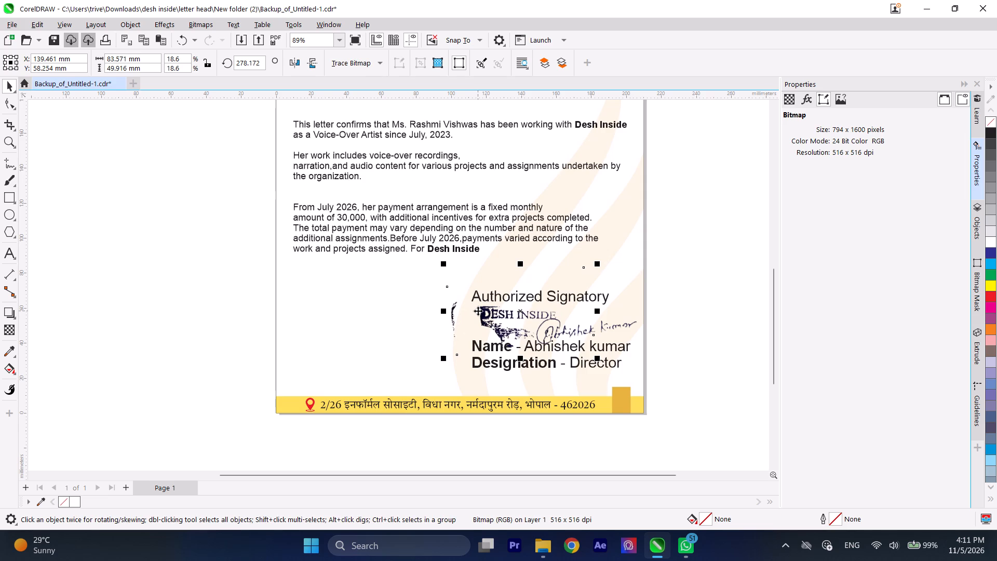
pyautogui.hotkey('shift', 'Right')
pyautogui.hotkey('shift', 'Right')
pyautogui.click(154, 297)
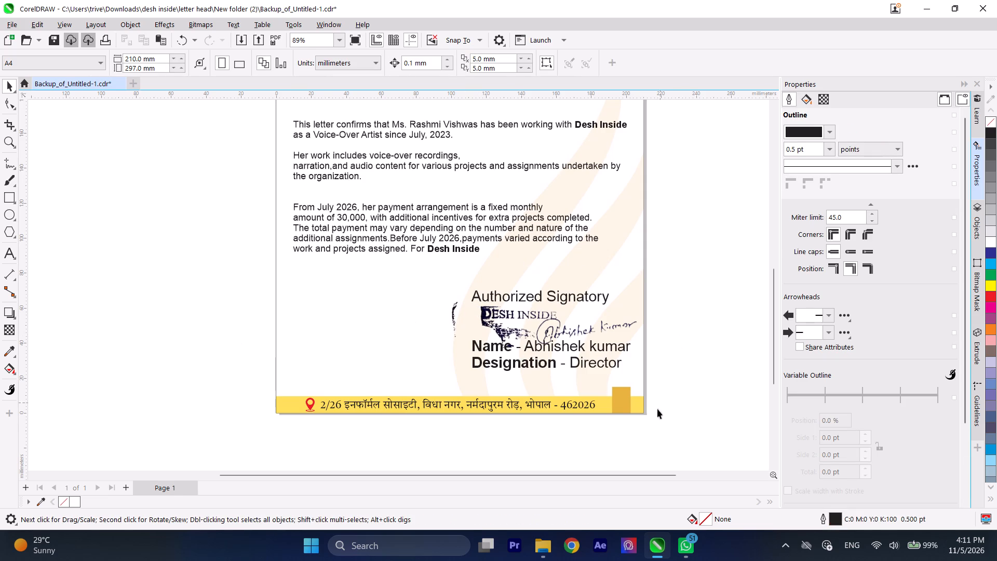
# Delete the original signature photo lying beside the letter page.
pyautogui.scroll(-3, 561, 440)
pyautogui.click(105, 192)
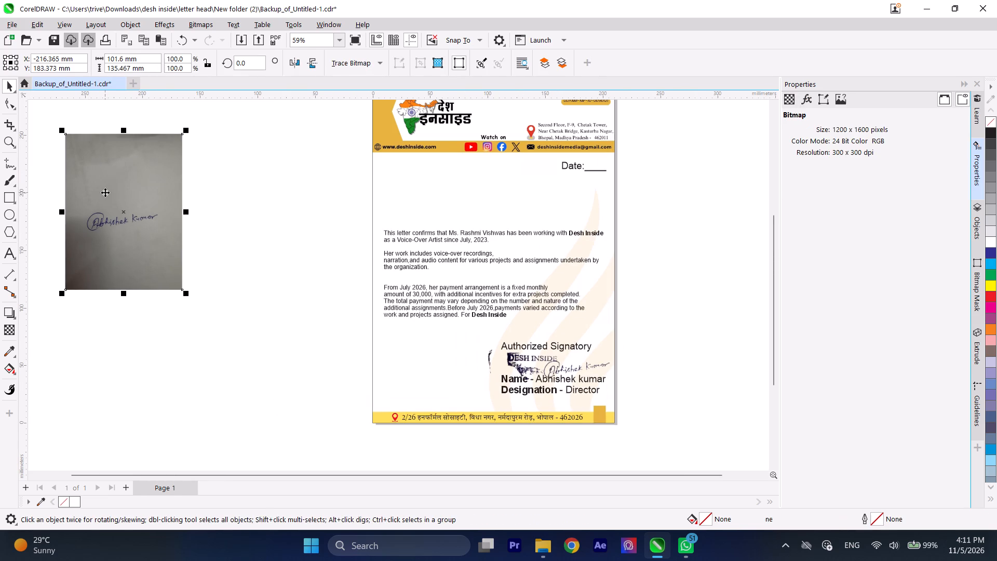
pyautogui.press('BackSpace')
# Delete the underscore blank after "Date:" below the letterhead.
pyautogui.scroll(11, 583, 163)
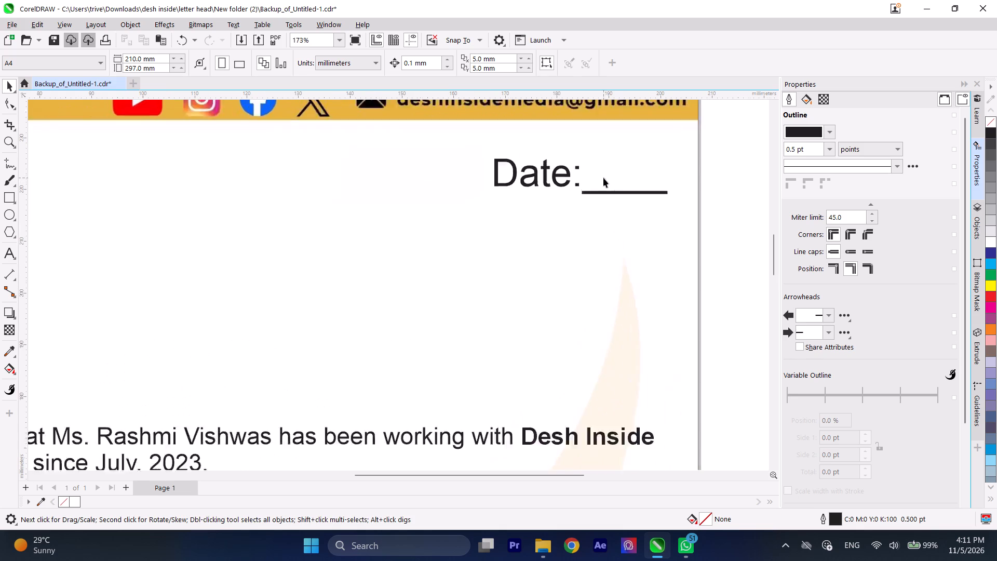
pyautogui.doubleClick(580, 196)
pyautogui.moveTo(580, 194); pyautogui.dragTo(692, 195)
pyautogui.press('BackSpace')
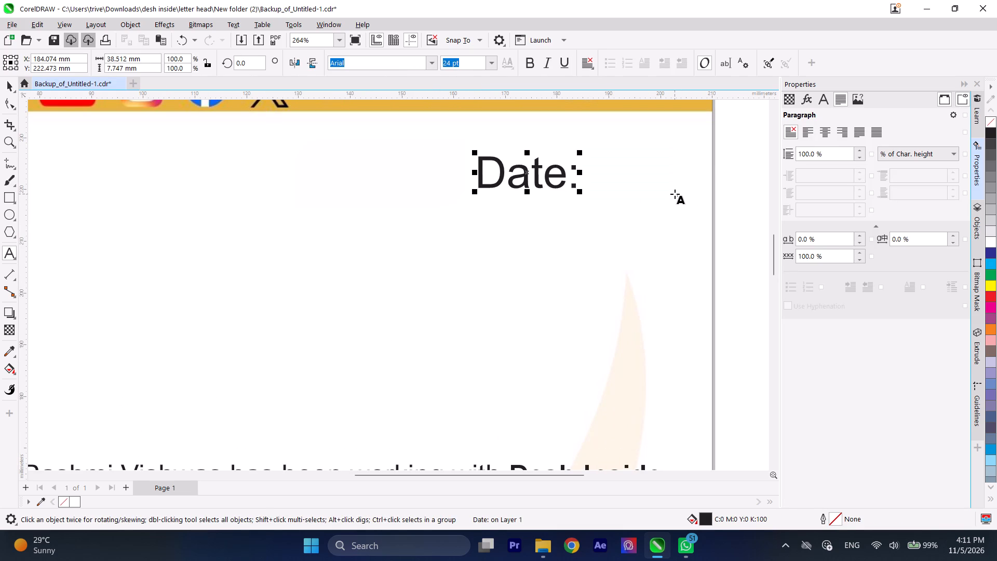
# Replace the colon after "Date" with a spaced hyphen so the label reads "Date - ".
pyautogui.press('space')
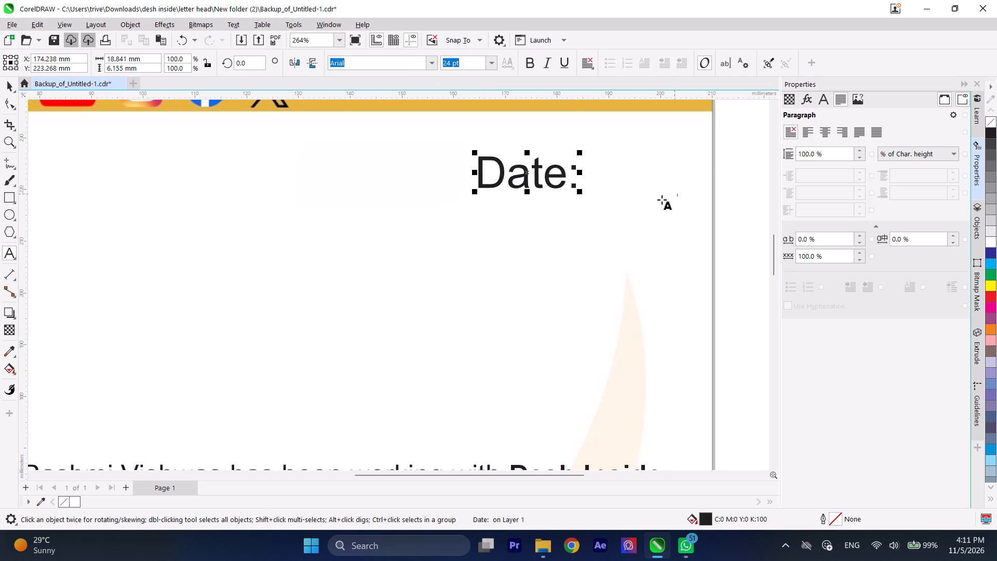
pyautogui.scroll(-4, 604, 216)
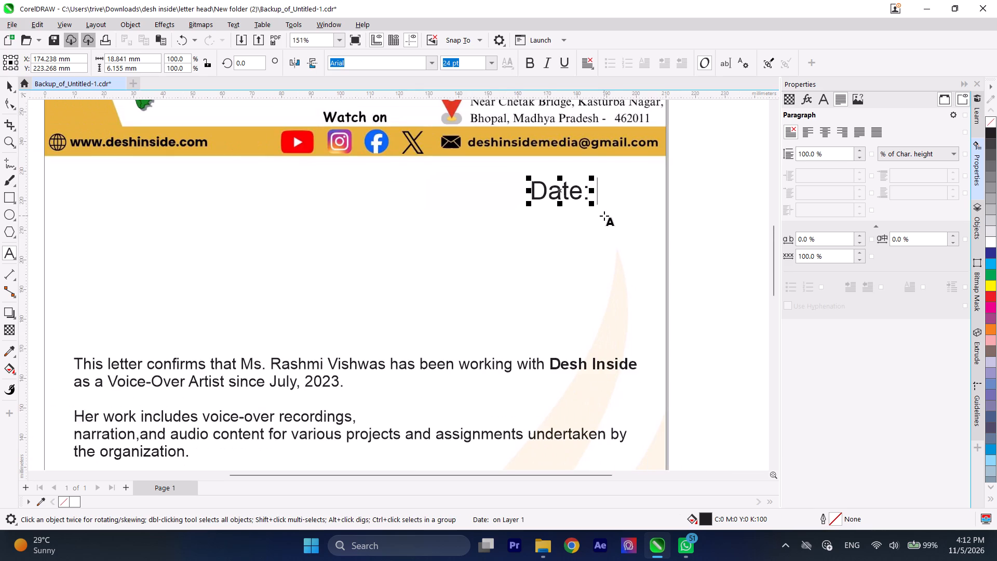
pyautogui.scroll(-3, 604, 216)
pyautogui.scroll(1, 604, 216)
pyautogui.scroll(-2, 500, 276)
pyautogui.scroll(-2, 546, 290)
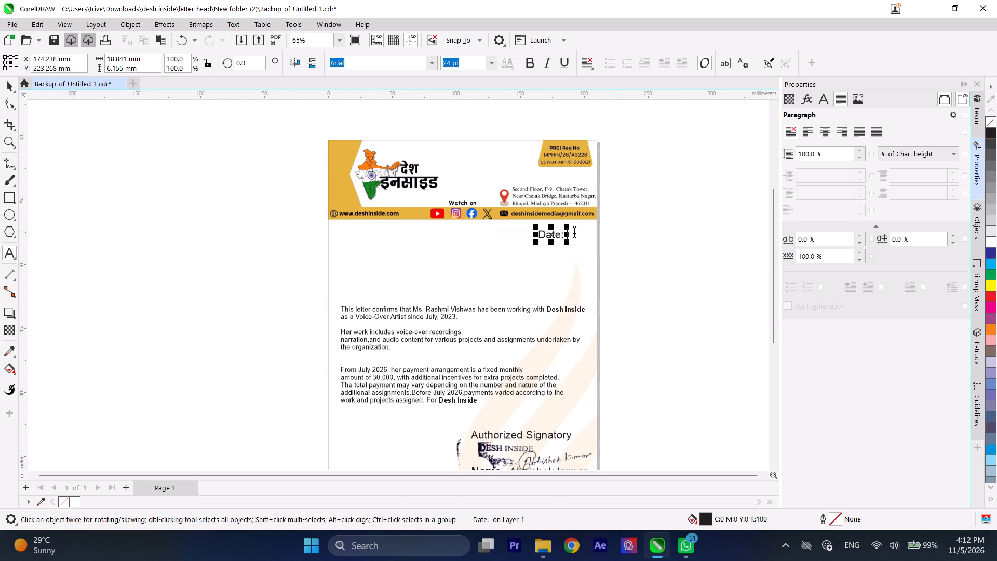
pyautogui.scroll(7, 574, 228)
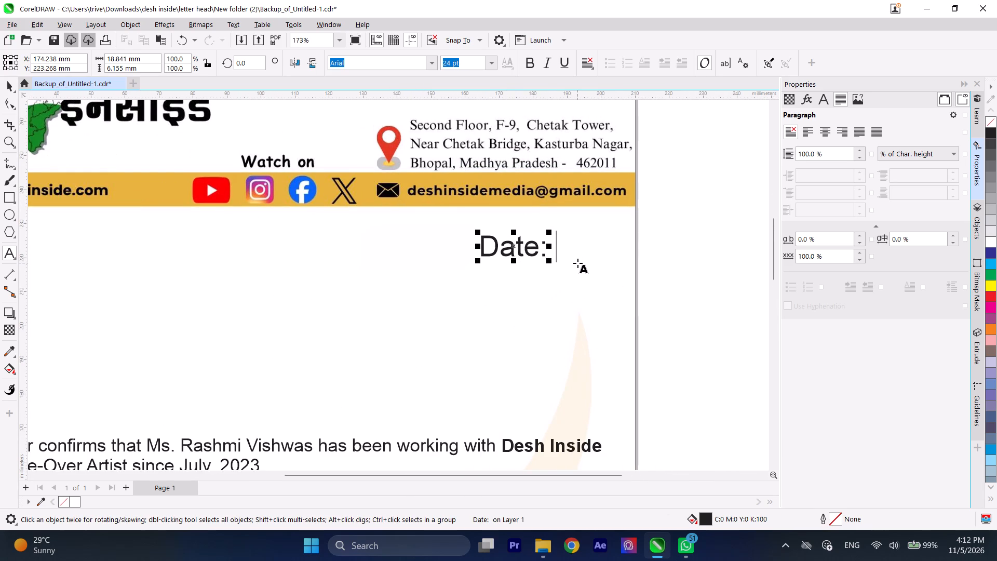
pyautogui.scroll(3, 577, 263)
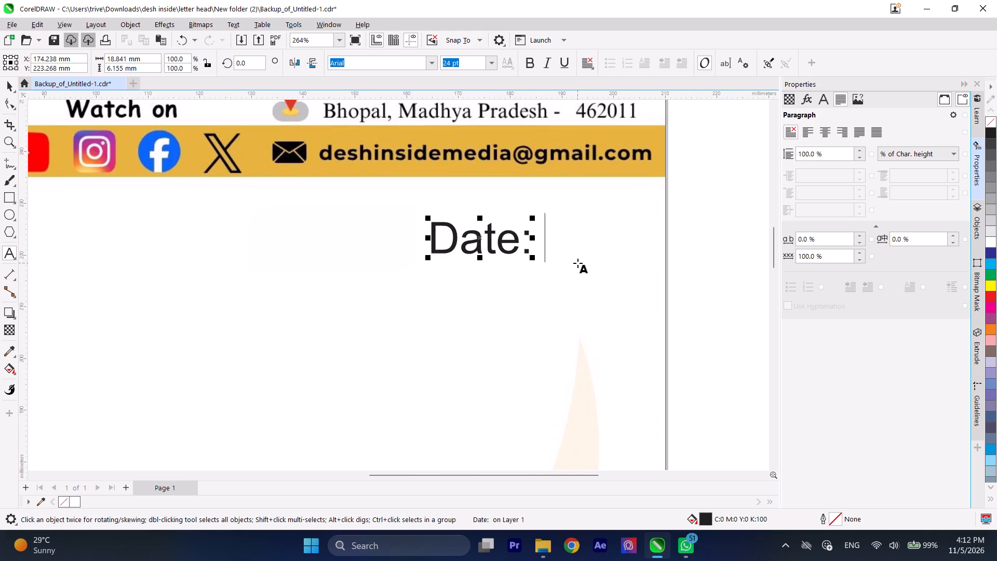
pyautogui.press('BackSpace')
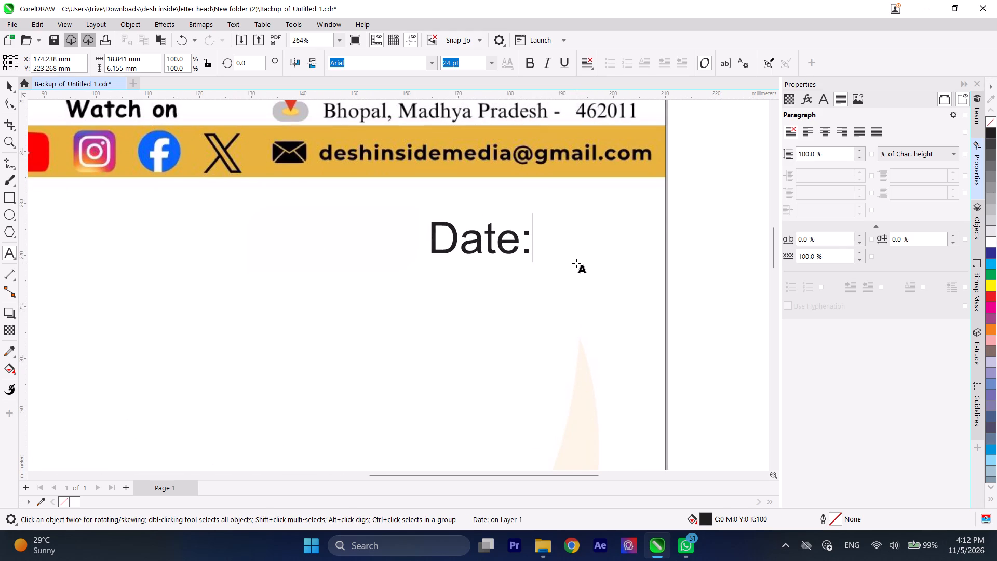
pyautogui.press('BackSpace')
pyautogui.press('space')
pyautogui.write('-')
pyautogui.press('space')
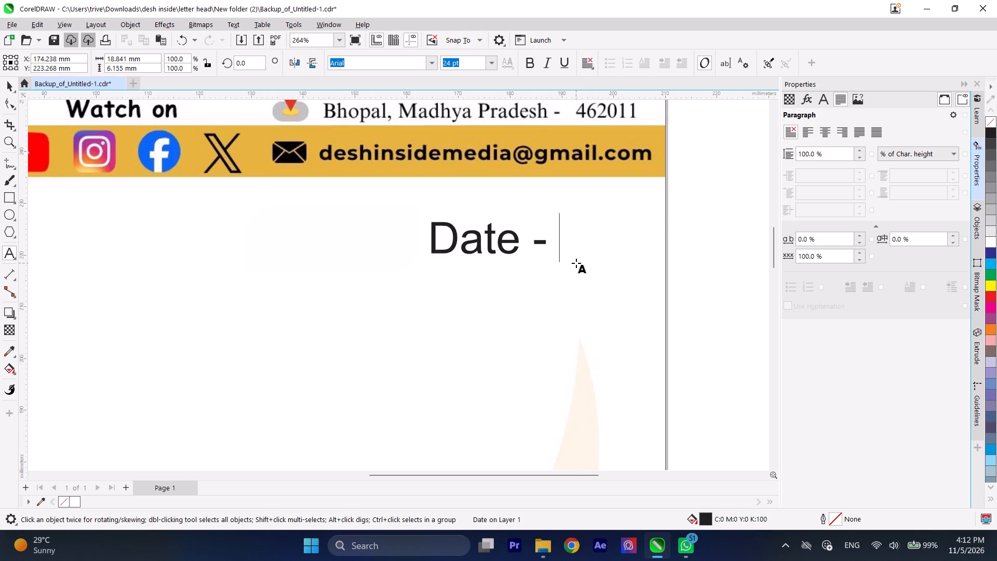
# Enter 11/05/1026 after the Date label and finish the text entry.
pyautogui.write('11')
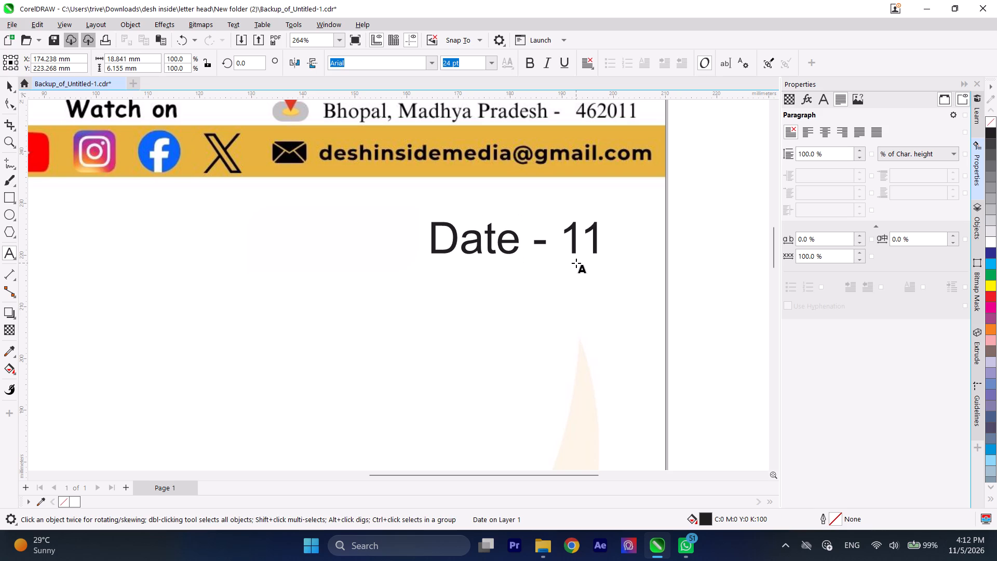
pyautogui.press('/')
pyautogui.write('05/')
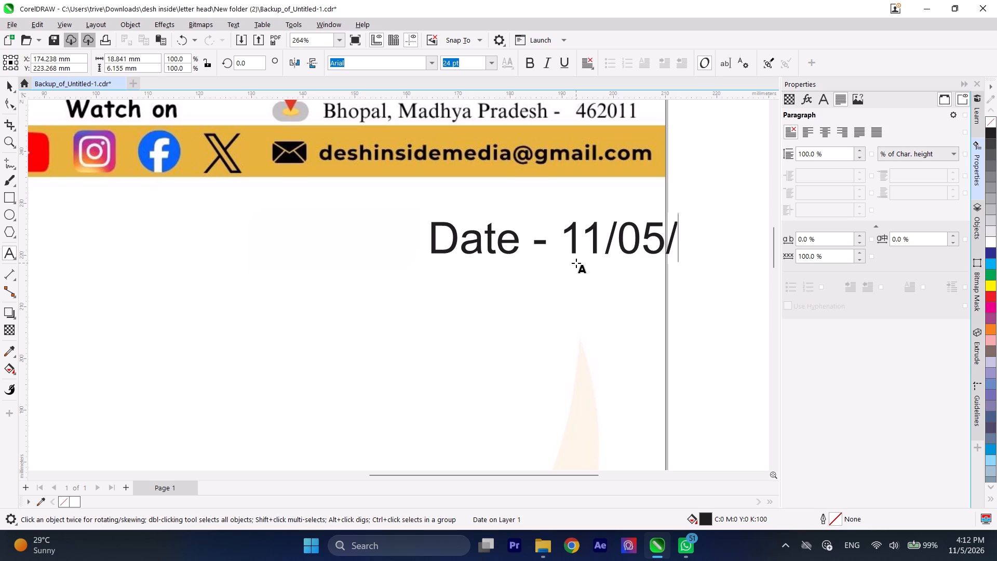
pyautogui.write('102')
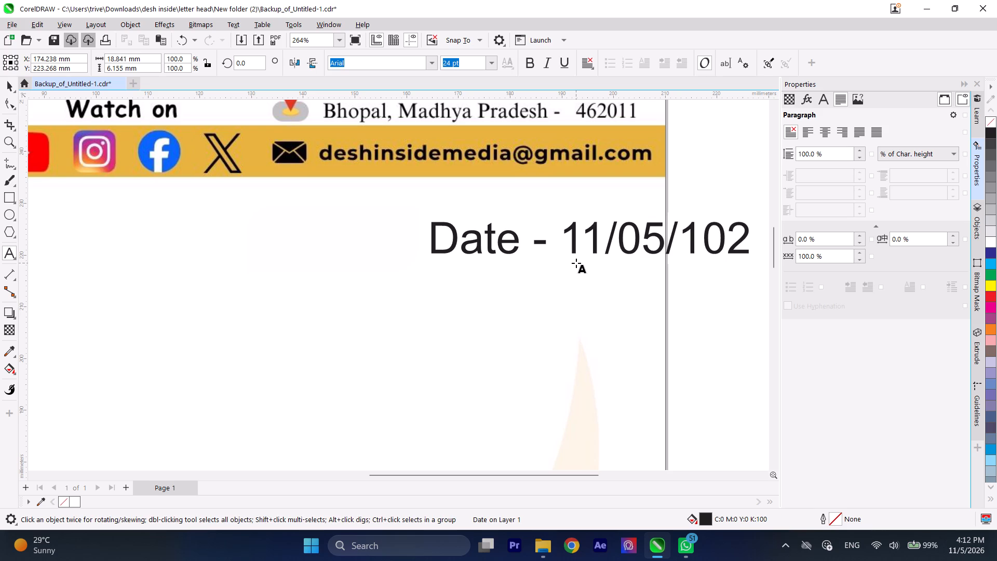
pyautogui.press('6')
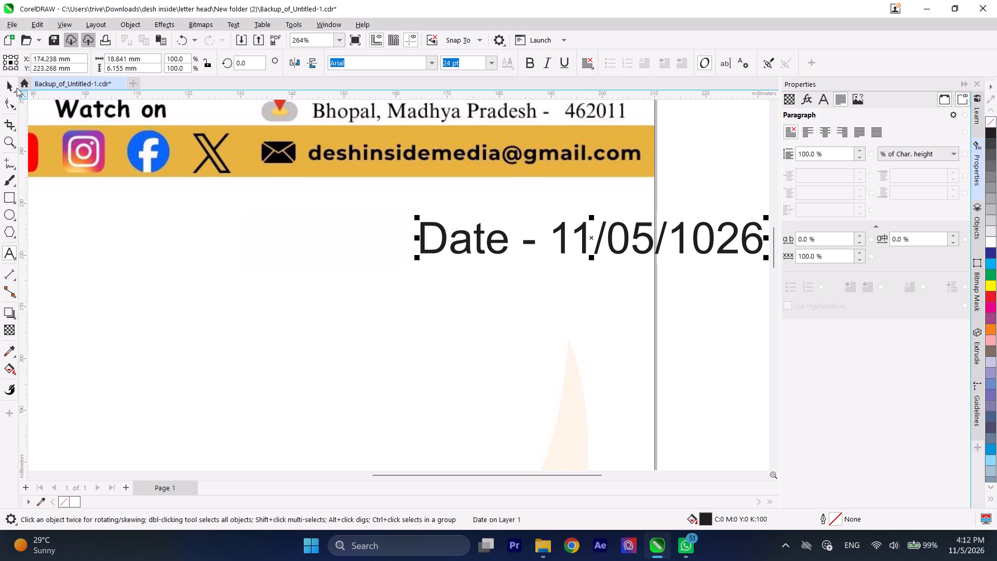
pyautogui.click(0, 82)
pyautogui.click(9, 85)
# Correct the year in the date line below the letterhead to 2026.
pyautogui.scroll(-3, 618, 227)
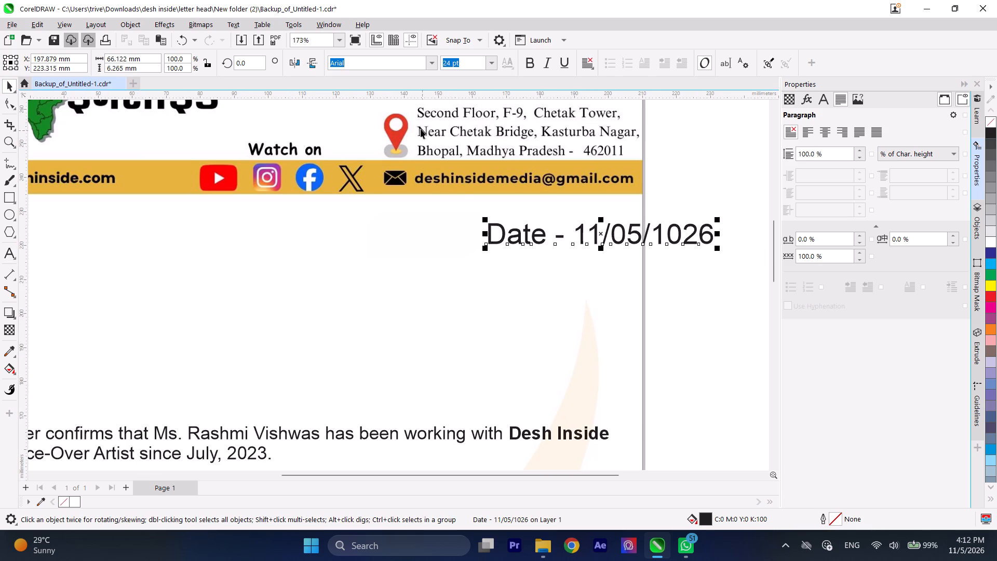
pyautogui.doubleClick(662, 227)
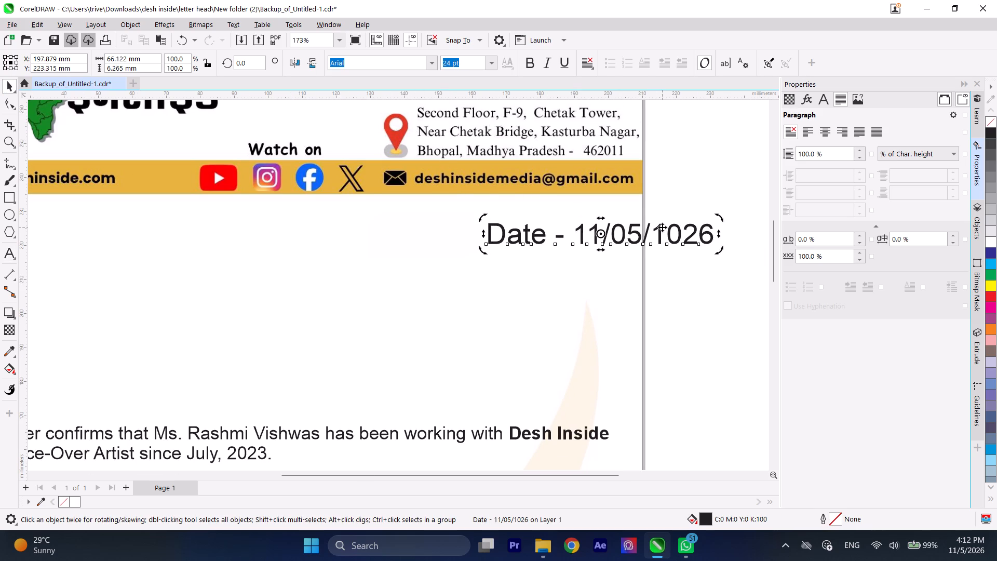
pyautogui.press('BackSpace')
pyautogui.press('2')
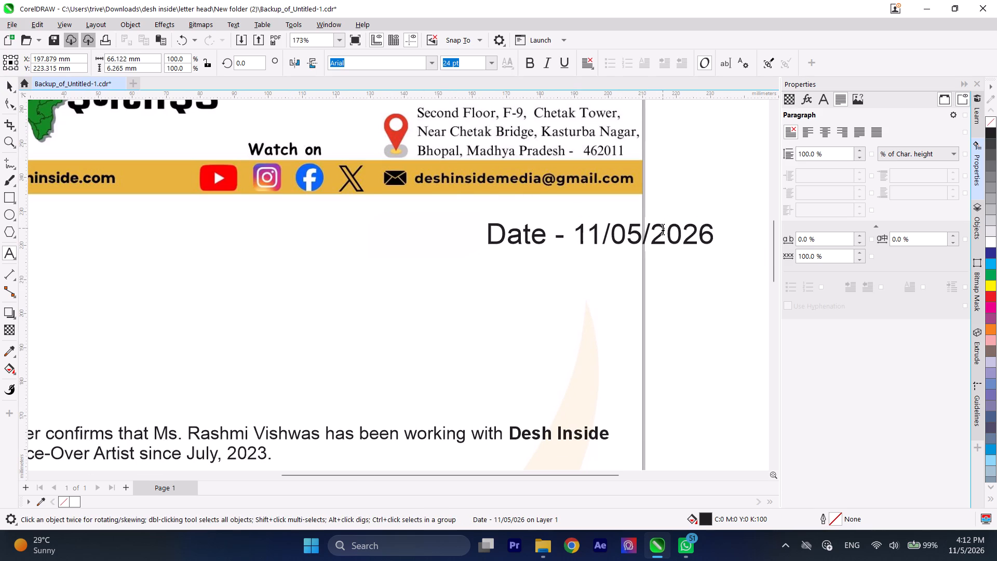
pyautogui.click(12, 90)
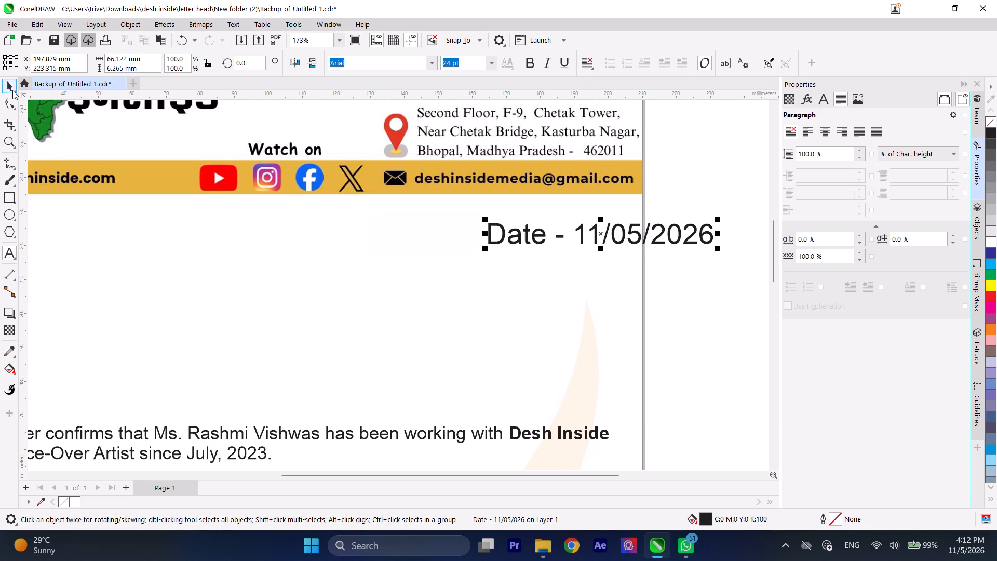
# Format the date line as 16 pt bold and shift it inward so it sits clear of the page's right edge.
pyautogui.click(489, 64)
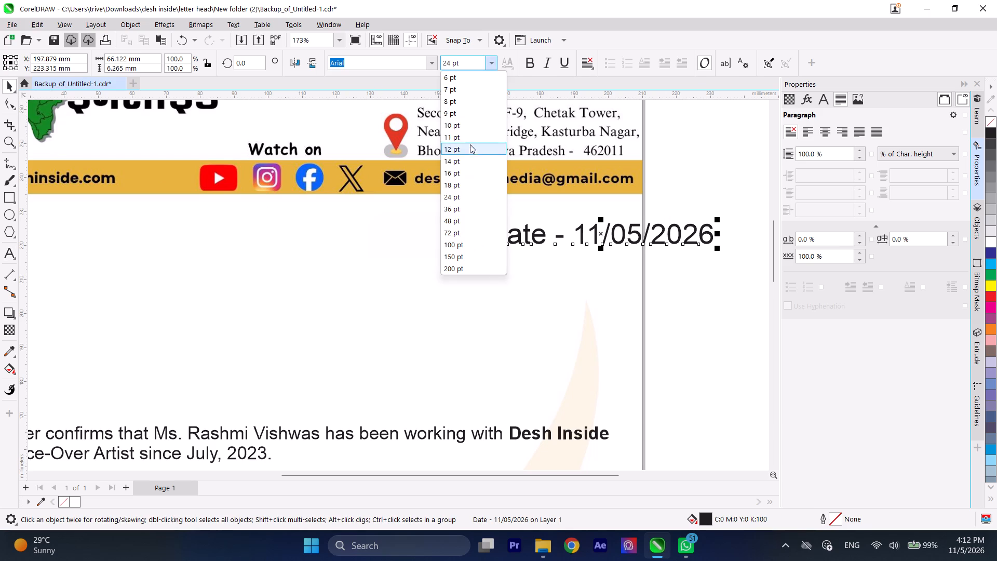
pyautogui.click(467, 173)
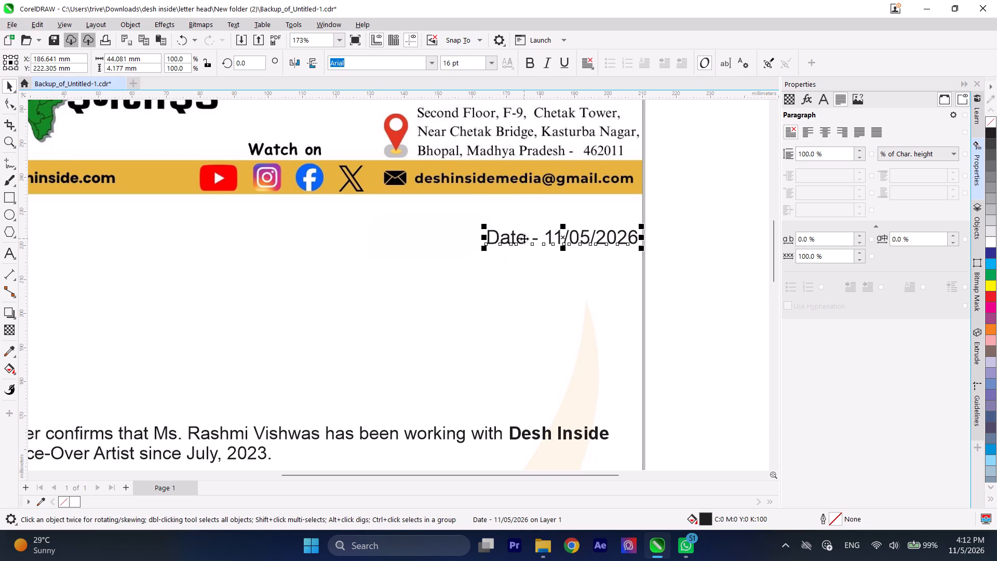
pyautogui.moveTo(524, 238); pyautogui.dragTo(490, 233)
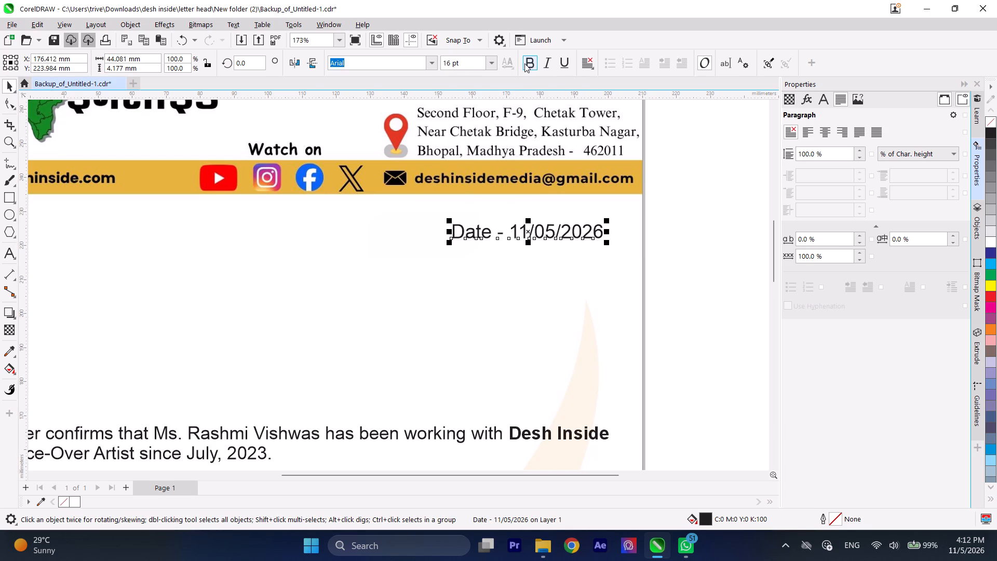
pyautogui.click(524, 63)
pyautogui.click(679, 217)
# Group all the objects of the letter page together.
pyautogui.scroll(-4, 679, 205)
pyautogui.scroll(-3, 529, 200)
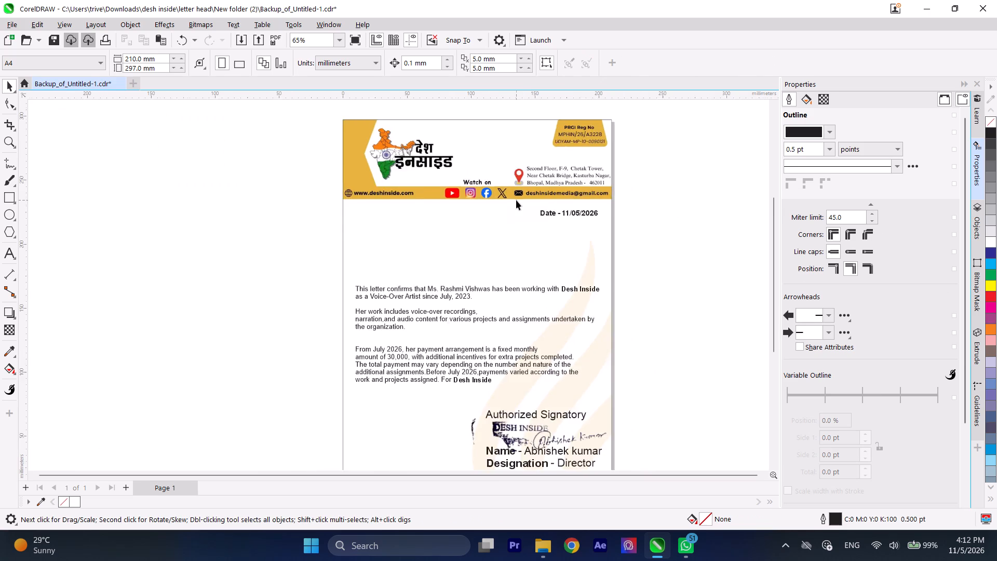
pyautogui.scroll(-3, 516, 200)
pyautogui.moveTo(374, 134); pyautogui.dragTo(658, 418)
pyautogui.hotkey('ctrl', 'g')
# Start a JPG export of the letter with the Downloads folder as destination.
pyautogui.hotkey('ctrl', 'e')
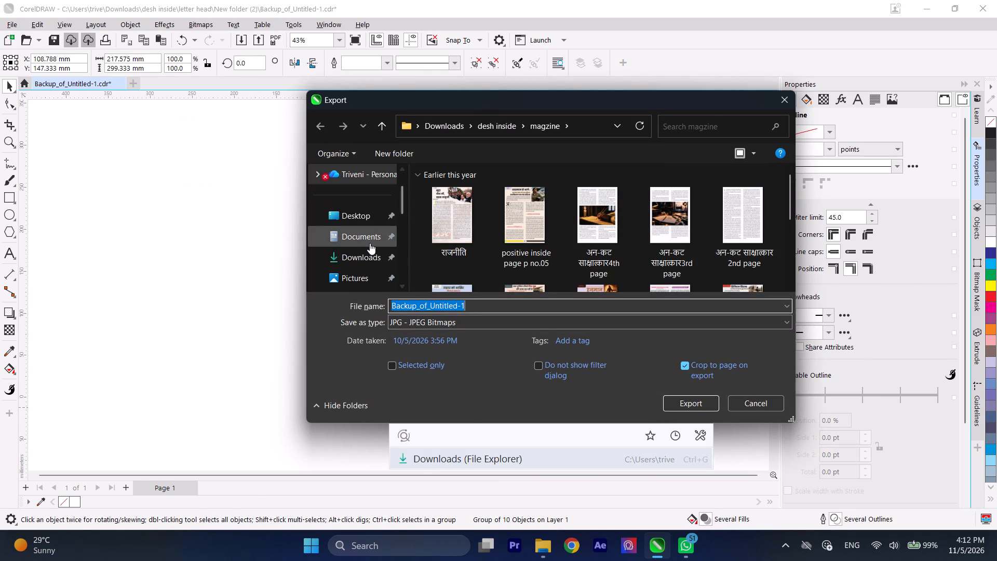
pyautogui.click(361, 256)
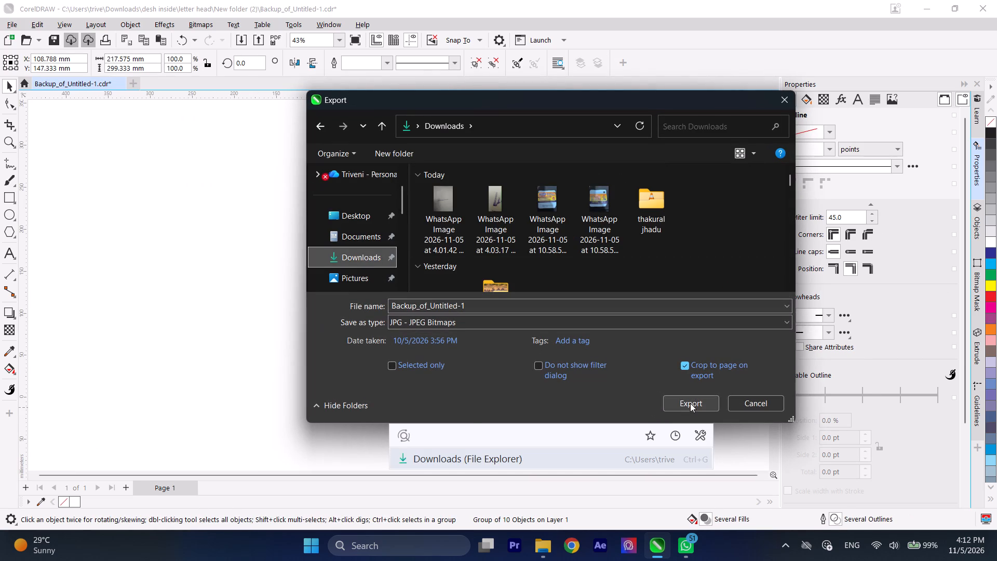
# Name the export file "Offer later." and export it as a JPEG with the preset CMYK, high-quality settings.
pyautogui.click(492, 305)
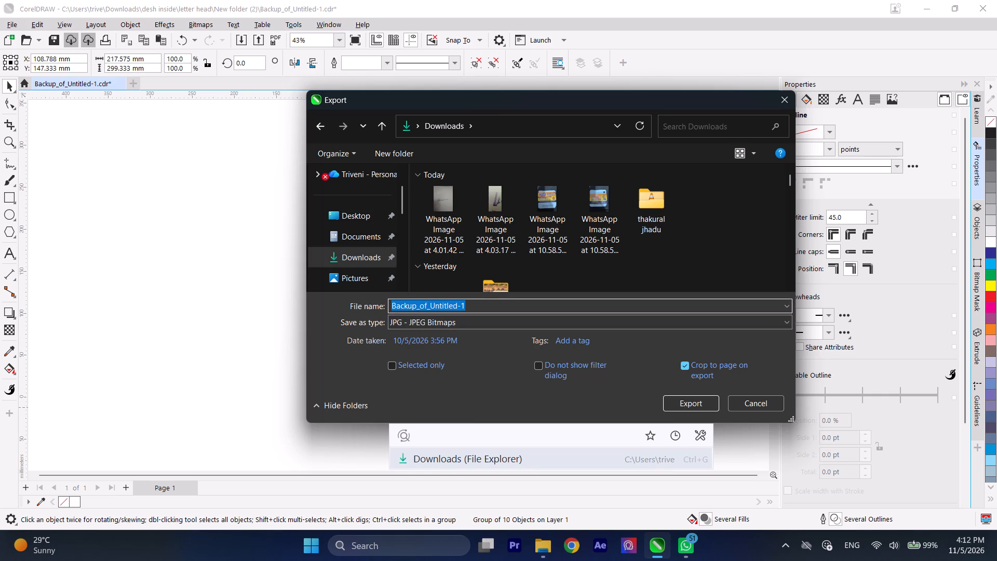
pyautogui.write('off')
pyautogui.write('er')
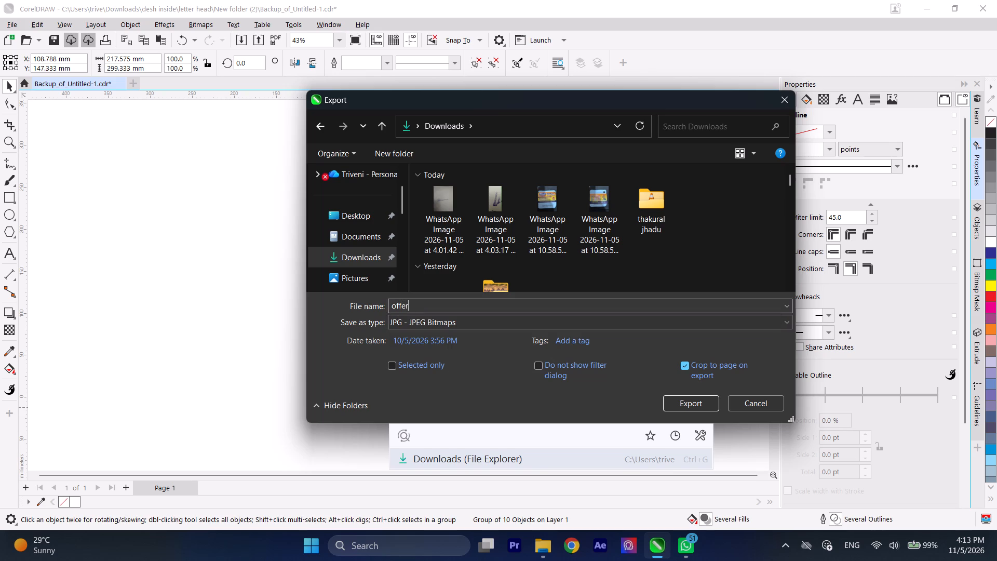
pyautogui.press('BackSpace')
pyautogui.press('BackSpace')
pyautogui.press('BackSpace')
pyautogui.press('BackSpace')
pyautogui.press('BackSpace')
pyautogui.press('BackSpace')
pyautogui.press('BackSpace')
pyautogui.press('BackSpace')
pyautogui.press('BackSpace')
pyautogui.press('BackSpace')
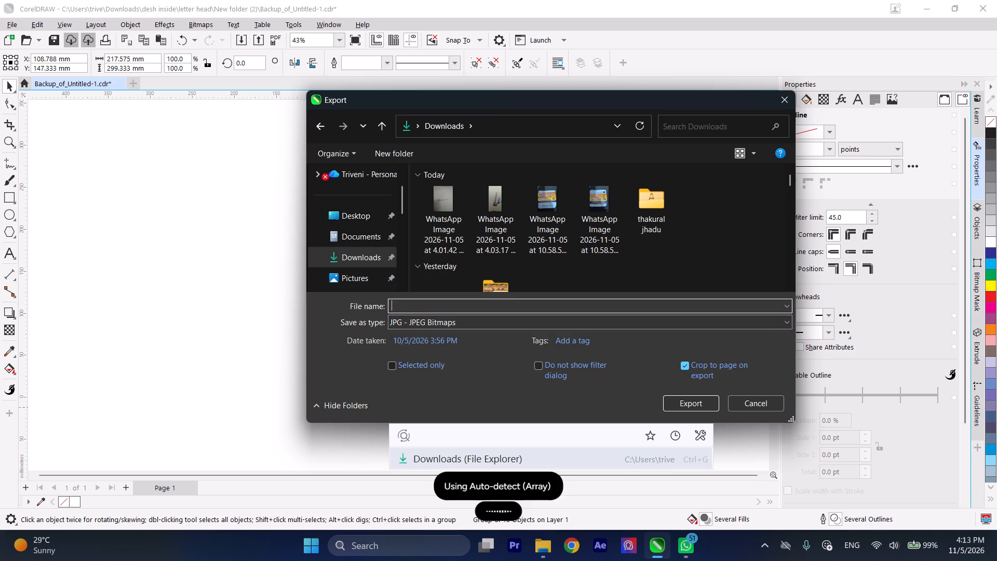
pyautogui.hotkey('ctrl', 'v')
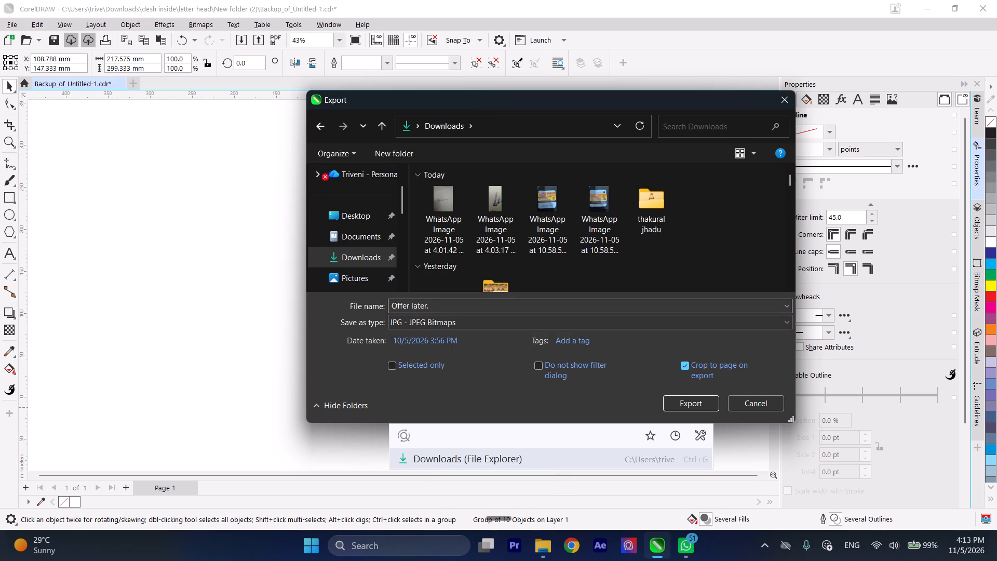
pyautogui.click(676, 402)
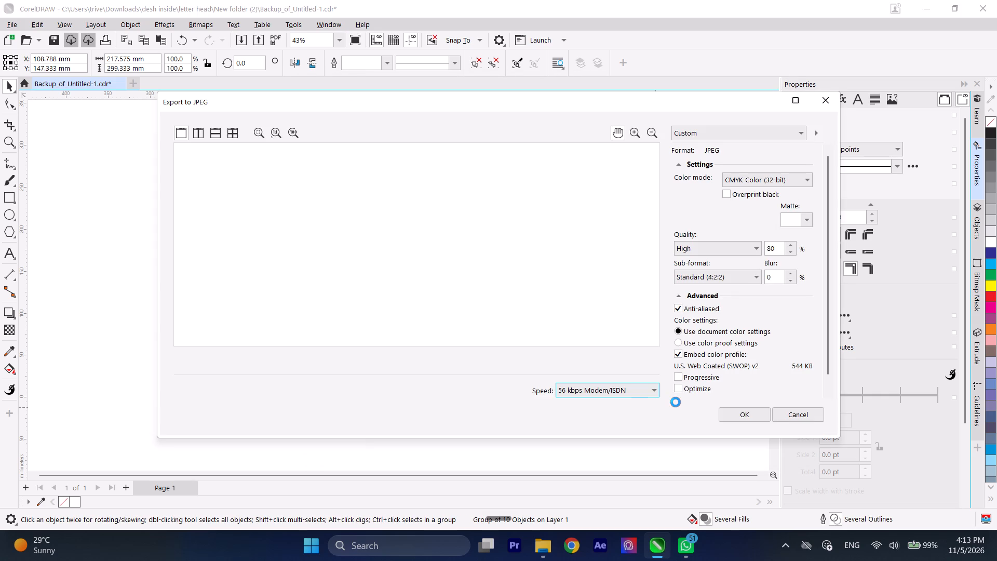
pyautogui.click(735, 417)
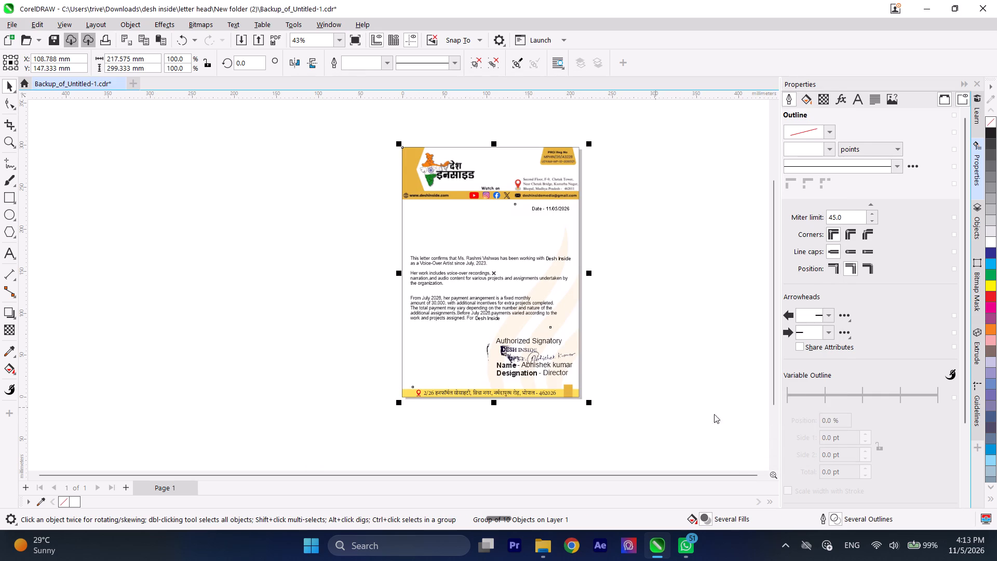
# Save the letter document and close CorelDRAW.
pyautogui.hotkey('ctrl', 's')
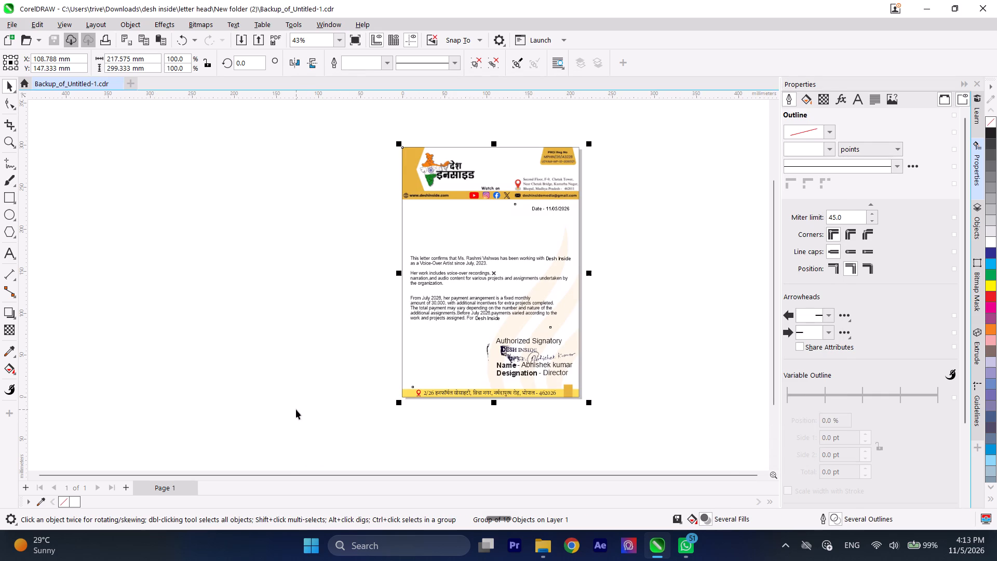
pyautogui.hotkey('ctrl', 's')
pyautogui.hotkey('ctrl', 's')
pyautogui.click(996, 0)
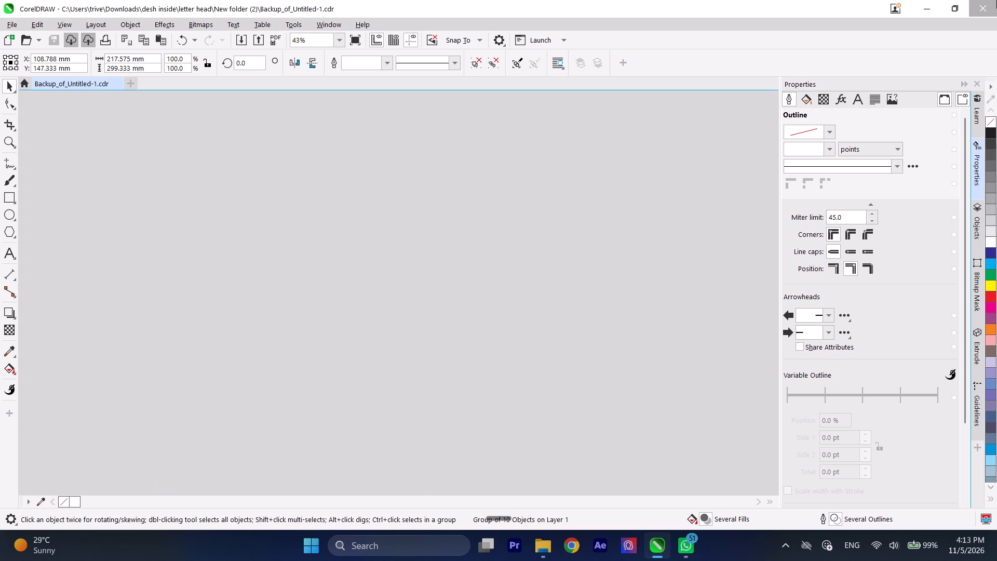
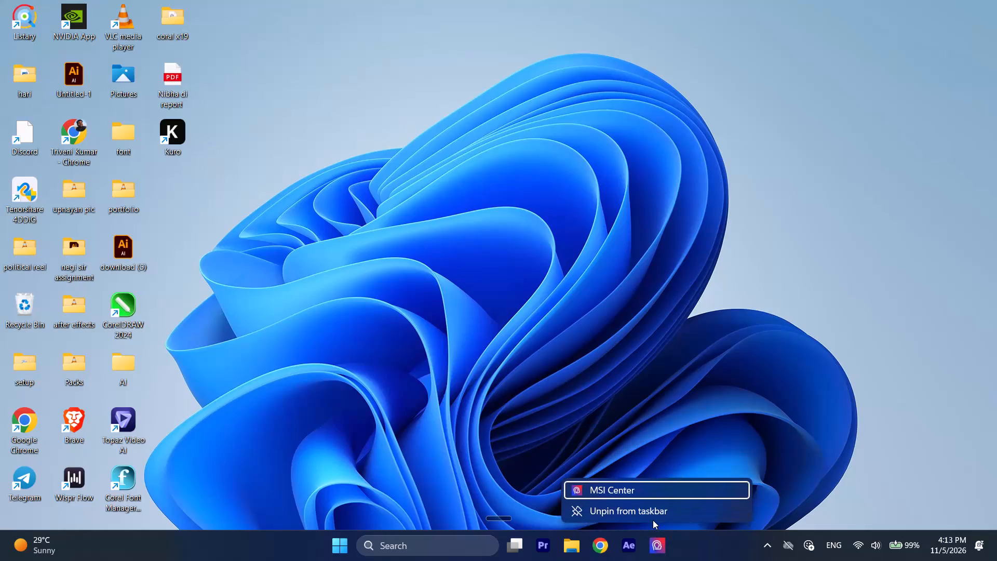
# Unpin MSI Center from the Windows taskbar.
pyautogui.click(652, 517)
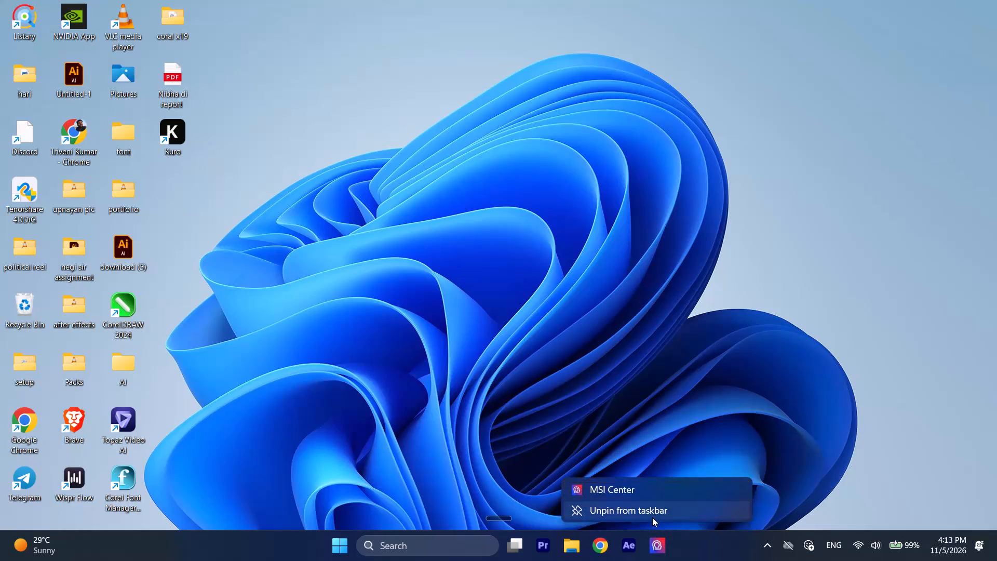
# Bring up the Windows power options for shutting down the computer.
pyautogui.click(353, 550)
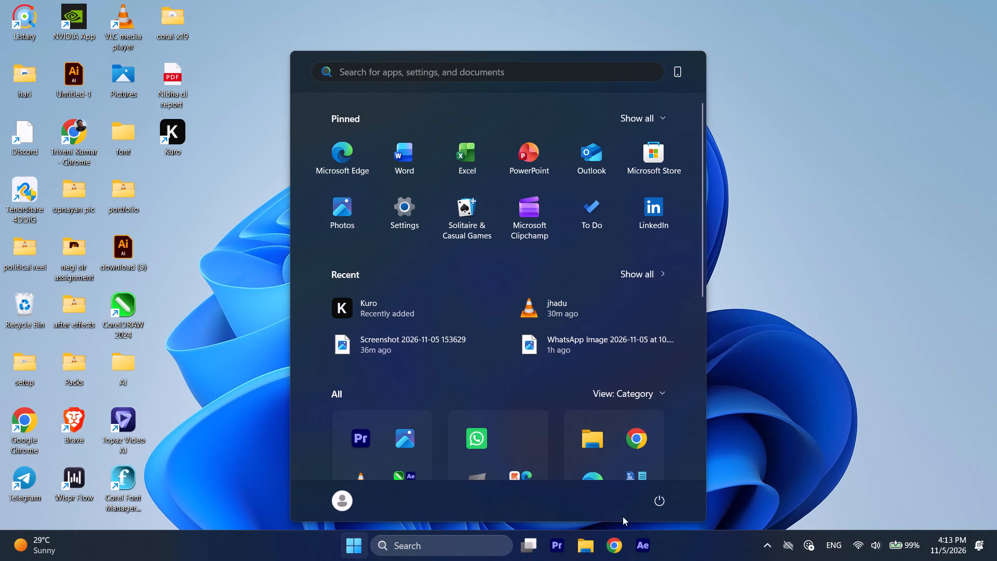
pyautogui.click(668, 504)
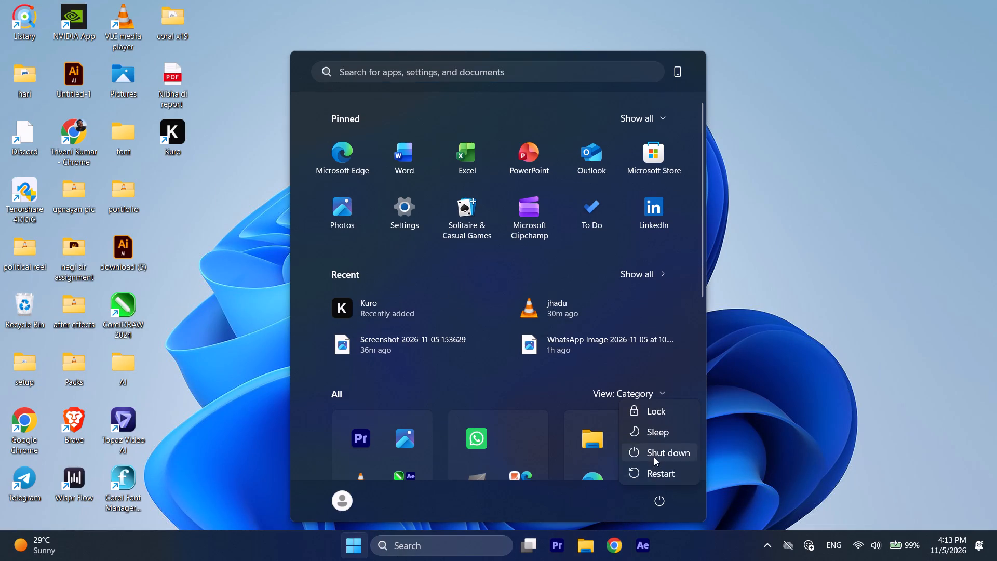